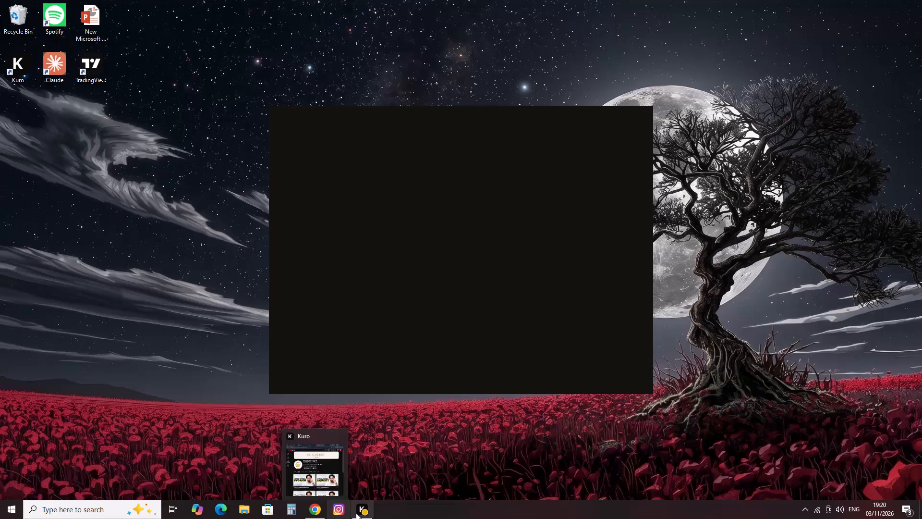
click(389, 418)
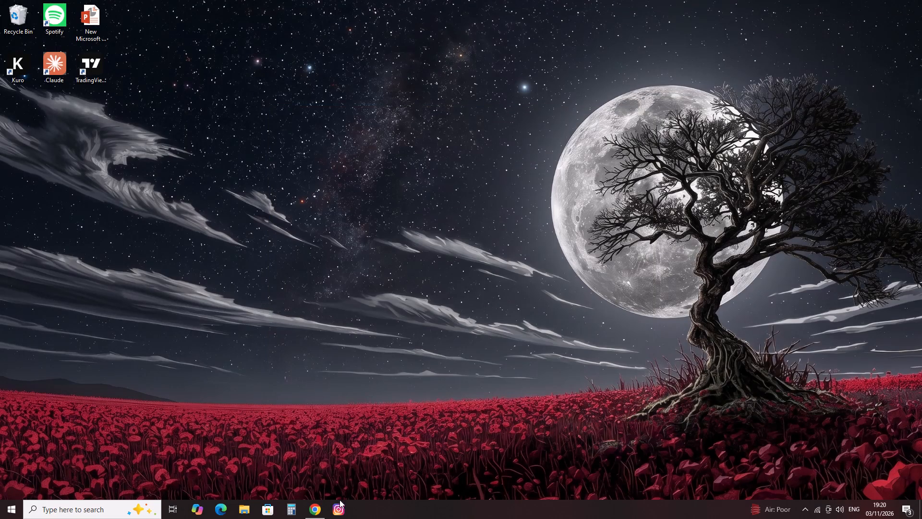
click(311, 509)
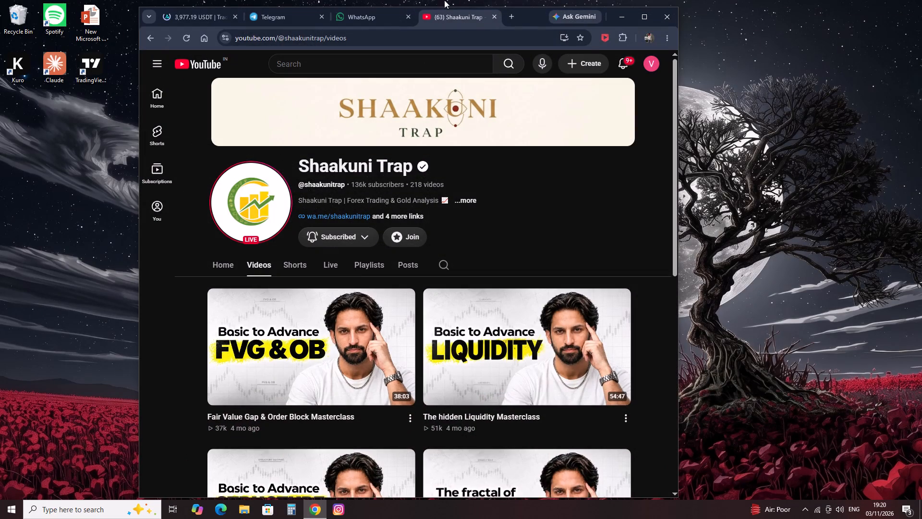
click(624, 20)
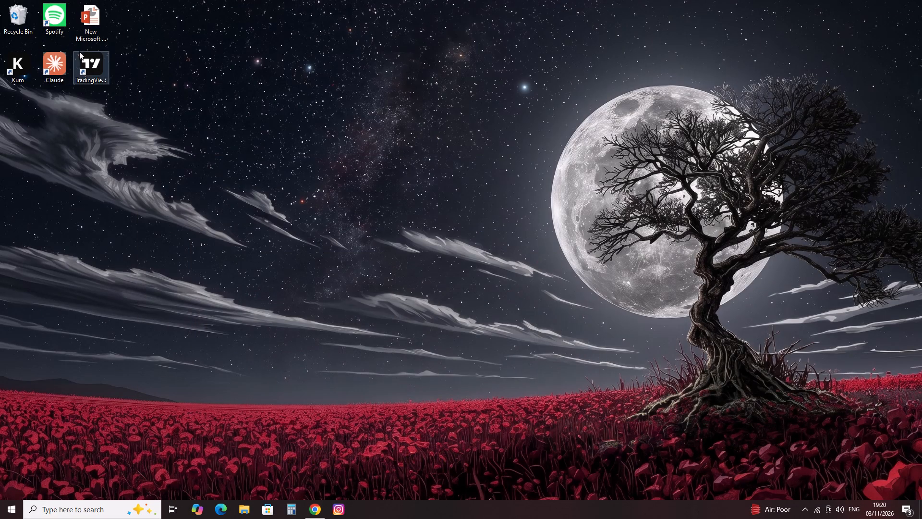
Open TradingView from the desktop.
double_click(95, 72)
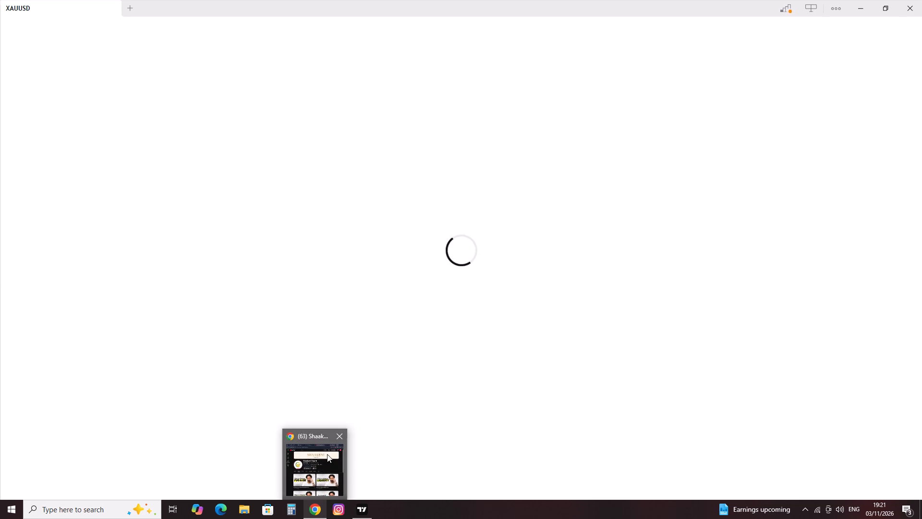
Close the open Chrome window while the XAUUSD chart loads.
click(339, 433)
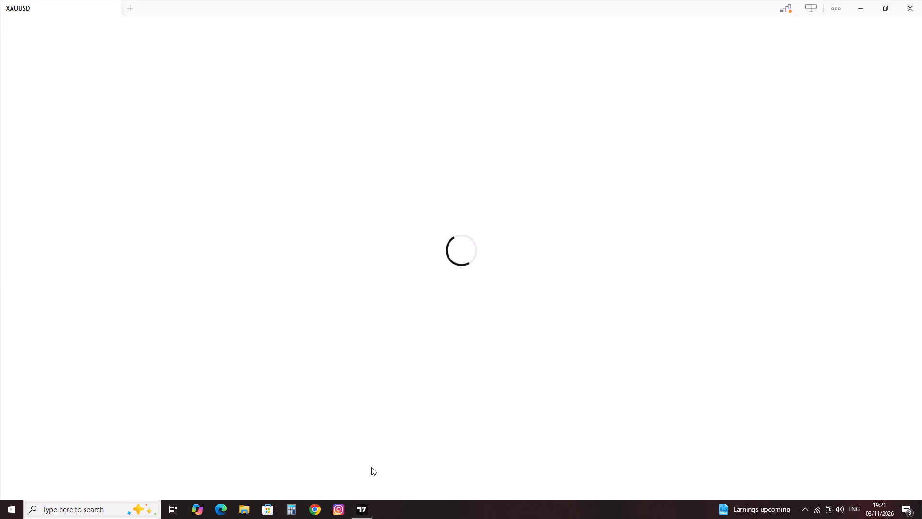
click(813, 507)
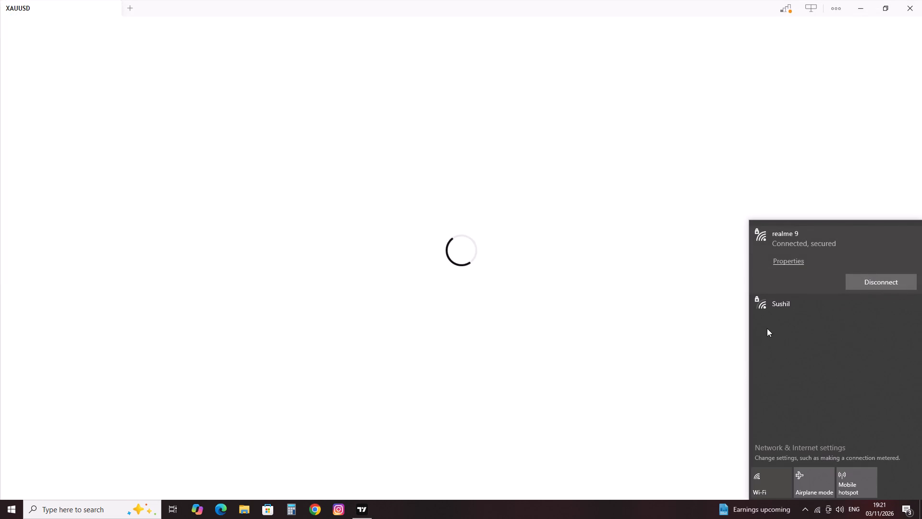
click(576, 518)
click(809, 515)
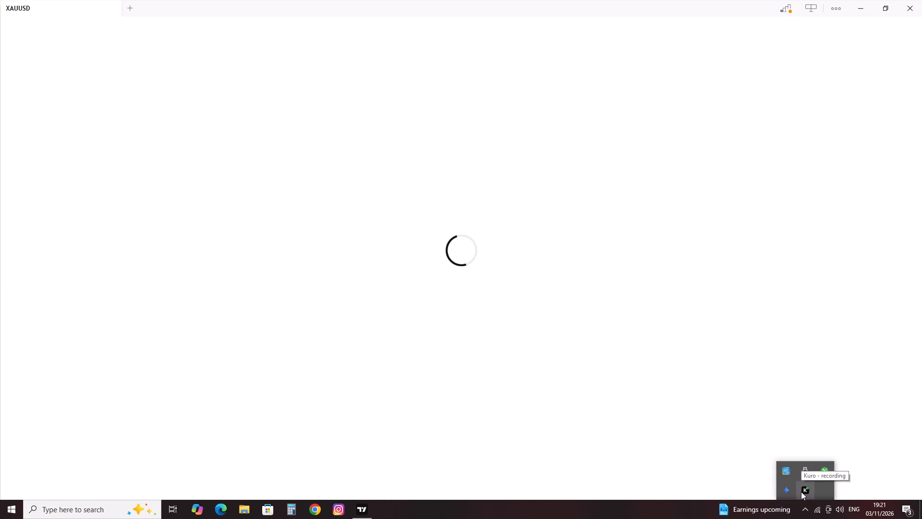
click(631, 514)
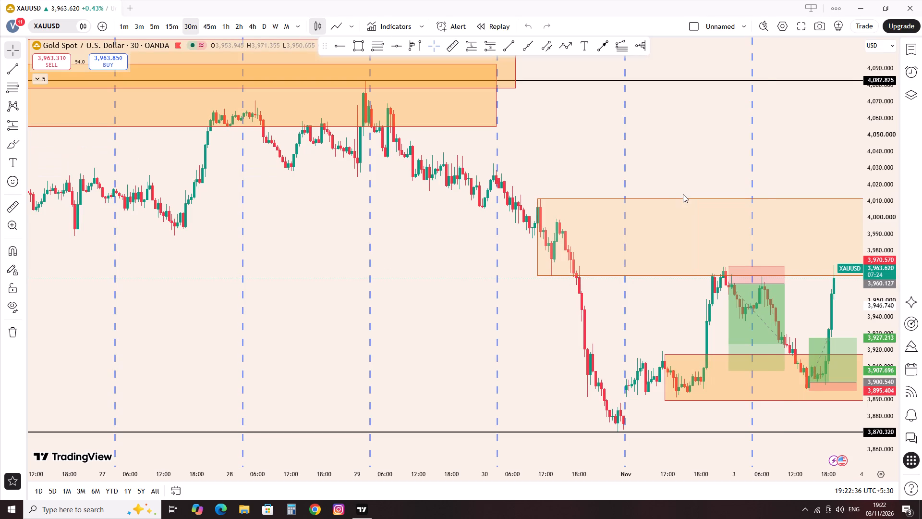
Dismiss the Intraday Stock Advice advertisement covering the XAUUSD 30-minute chart.
drag(801, 183, 714, 196)
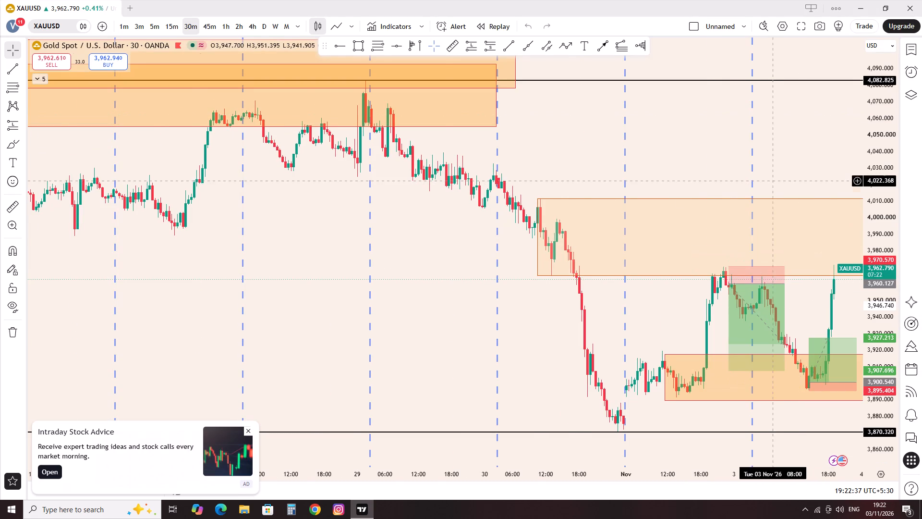
click(247, 430)
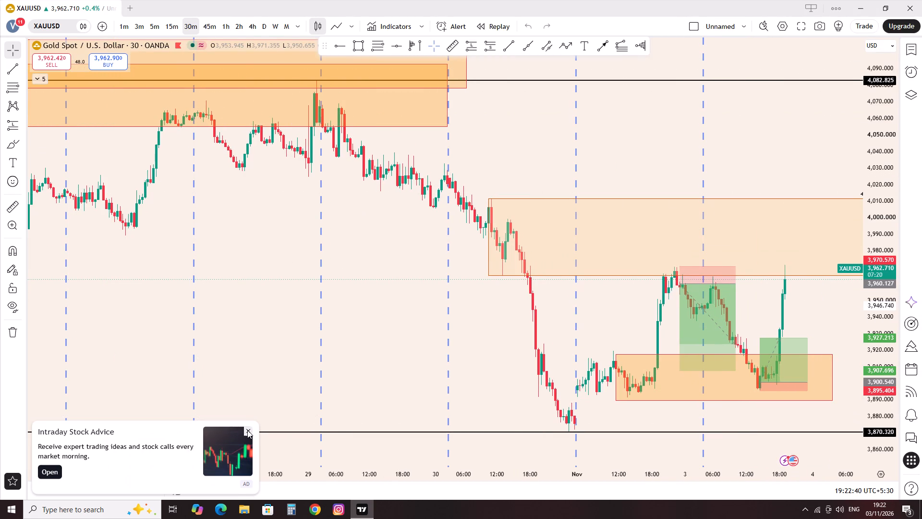
Switch the XAUUSD chart to the 1-hour timeframe and examine the recent candles against the 4h order block and the other marked zones.
click(226, 26)
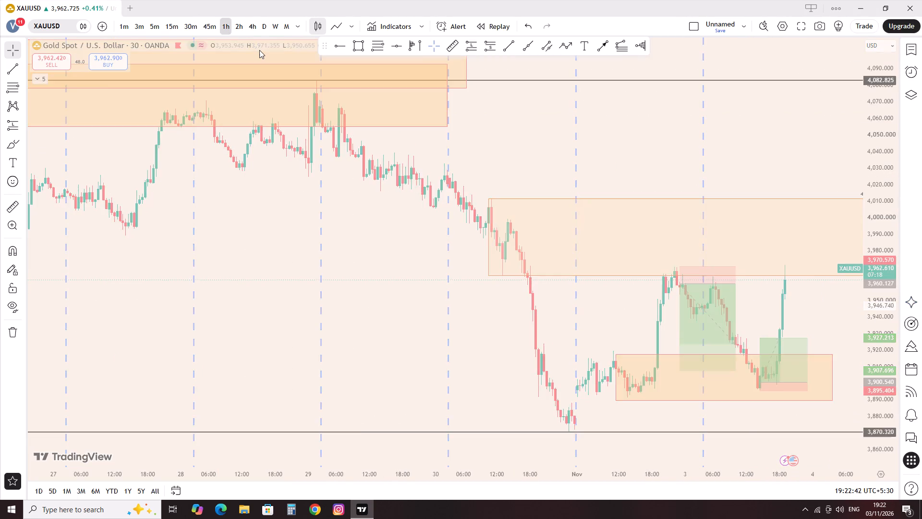
scroll(557, 236, up, 8)
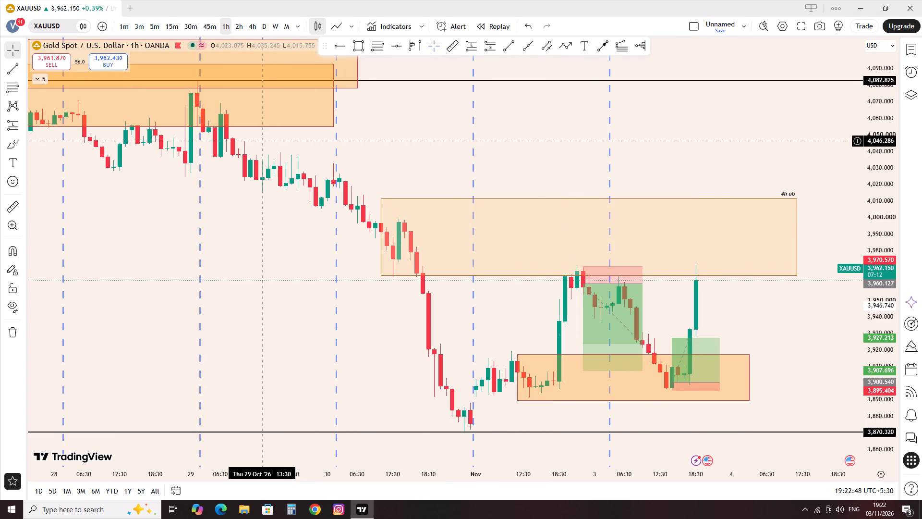
scroll(388, 276, up, 4)
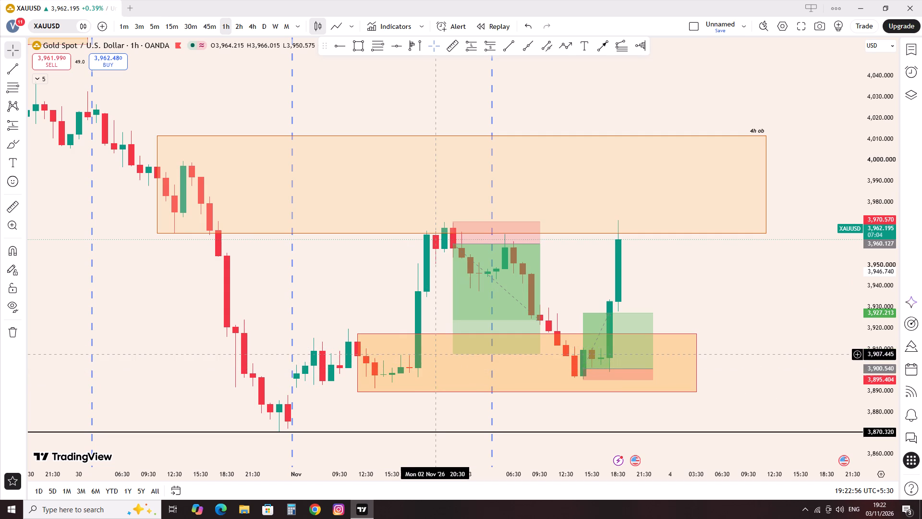
scroll(569, 287, up, 4)
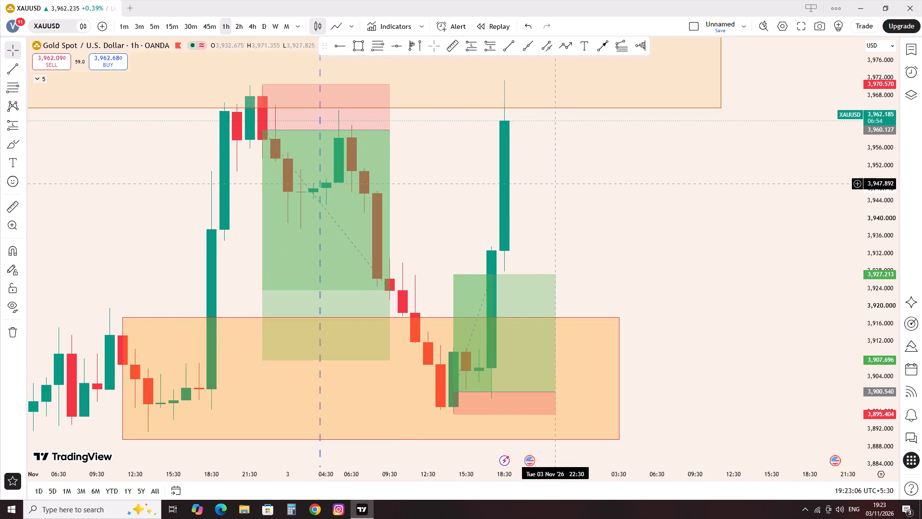
scroll(550, 186, down, 1)
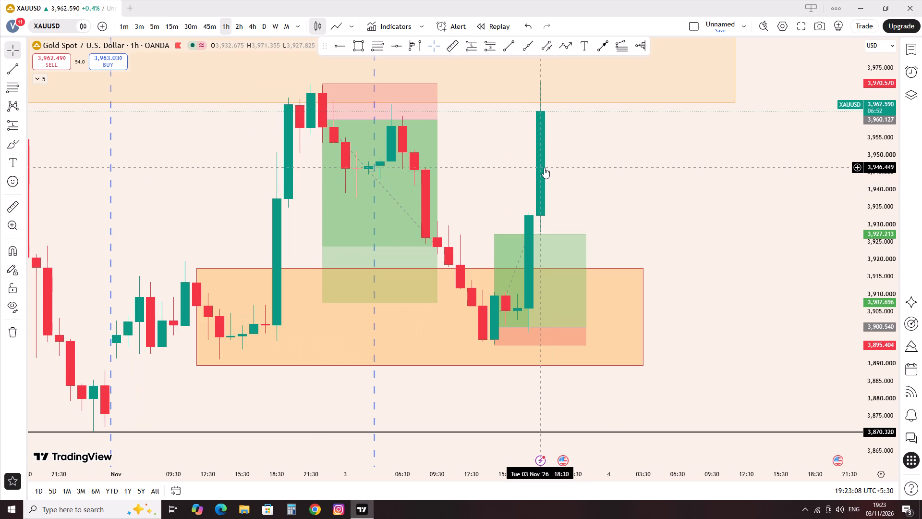
scroll(538, 134, down, 4)
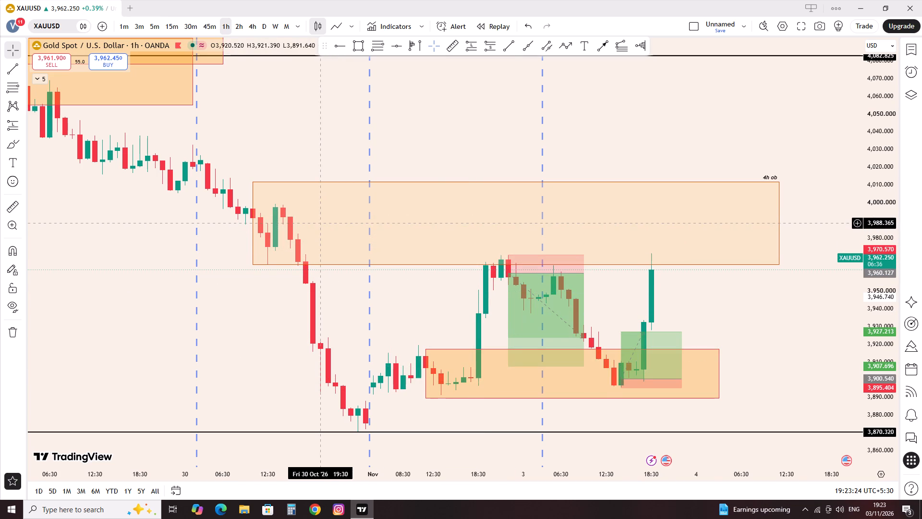
scroll(303, 262, down, 3)
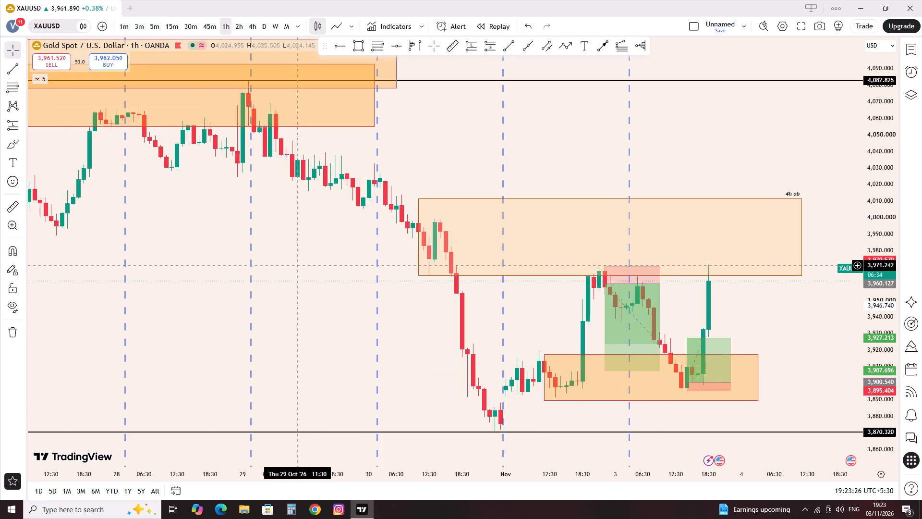
scroll(295, 266, down, 5)
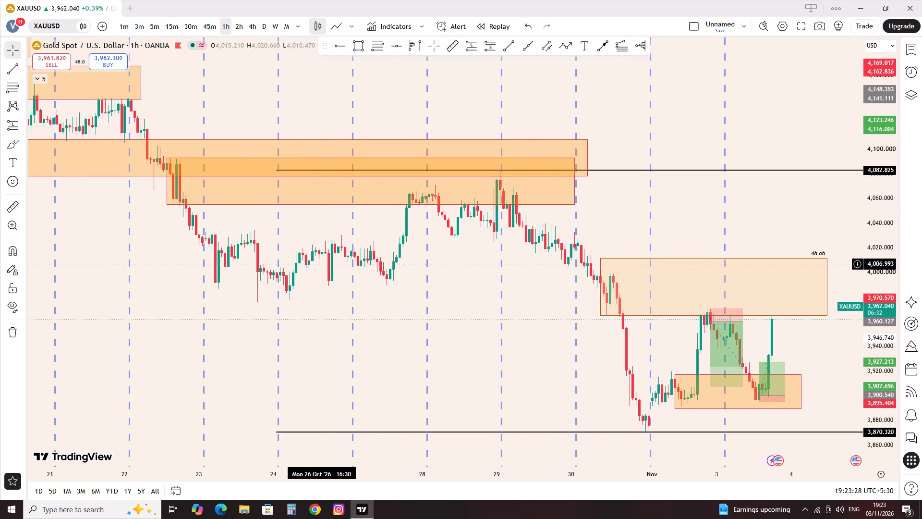
scroll(325, 265, down, 13)
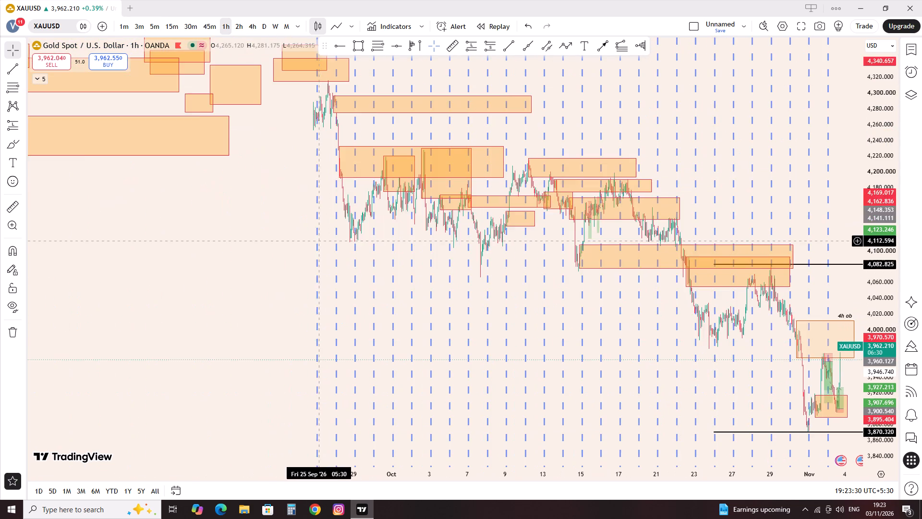
Switch the chart to the 4-hour timeframe and delete the small Fibonacci retracement drawn around 24 June.
click(255, 24)
scroll(292, 250, down, 3)
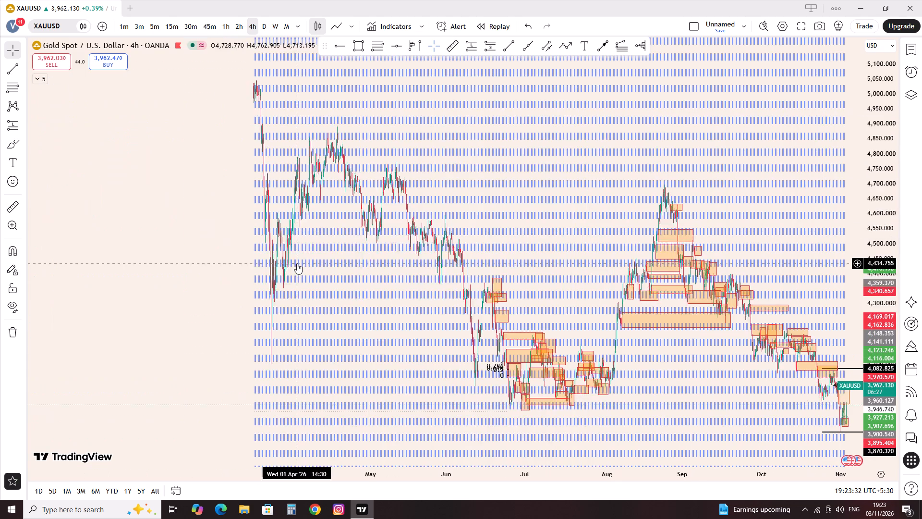
scroll(298, 264, down, 4)
drag(322, 267, 547, 318)
scroll(547, 318, up, 10)
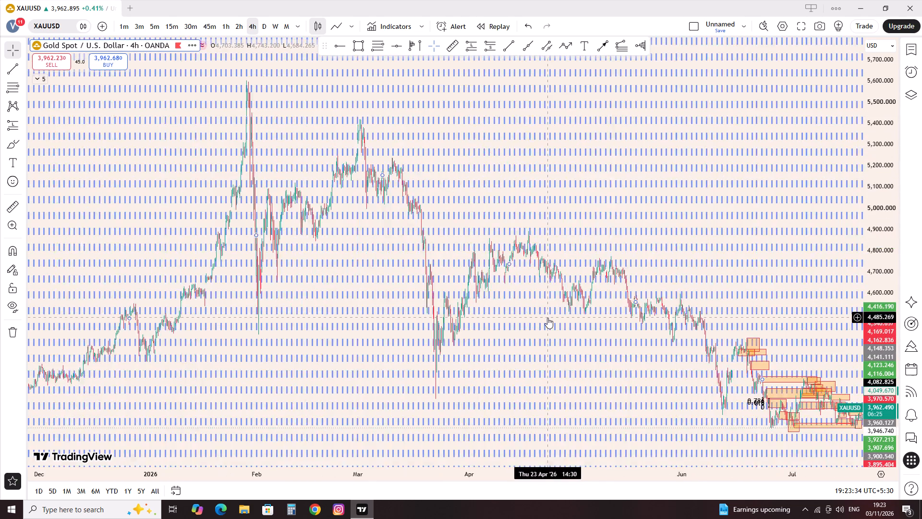
scroll(547, 318, up, 17)
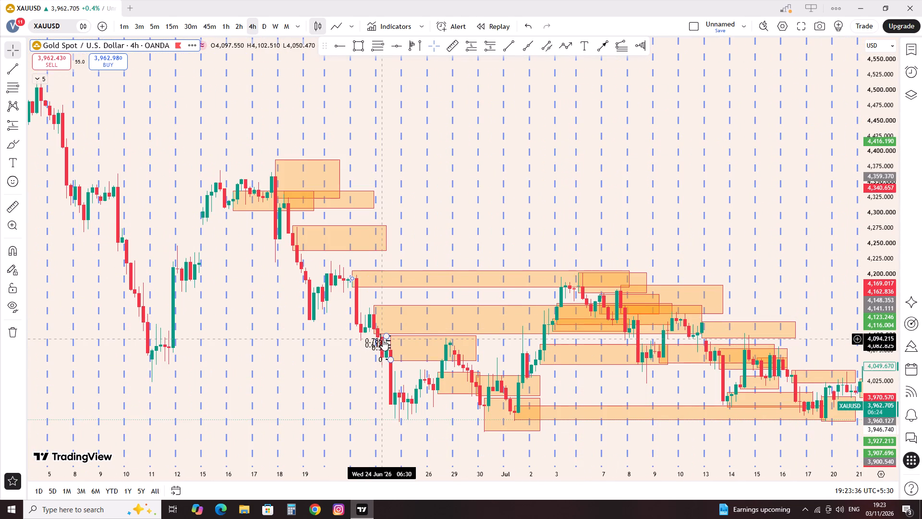
click(383, 340)
click(607, 48)
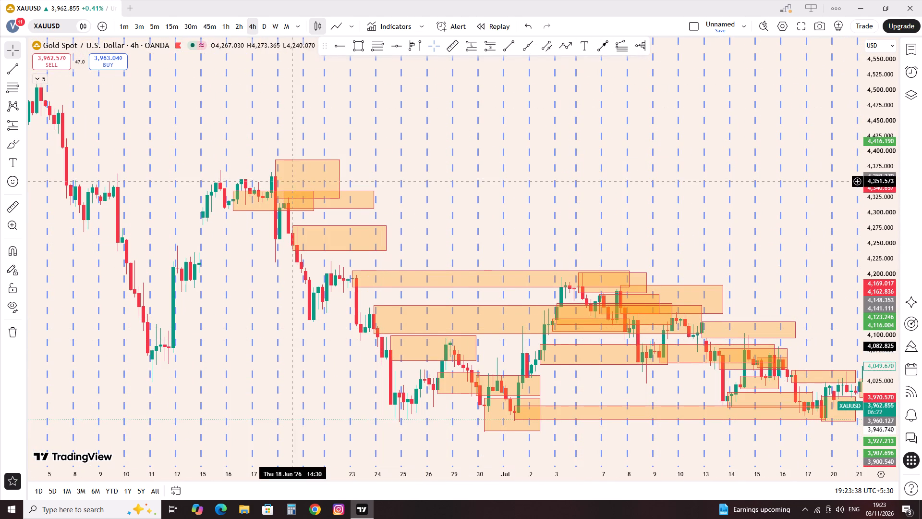
Extend the right edge of the zone starting 18 June 06:30, just above 4,300, to about 10 August.
drag(167, 218, 421, 354)
scroll(421, 354, up, 6)
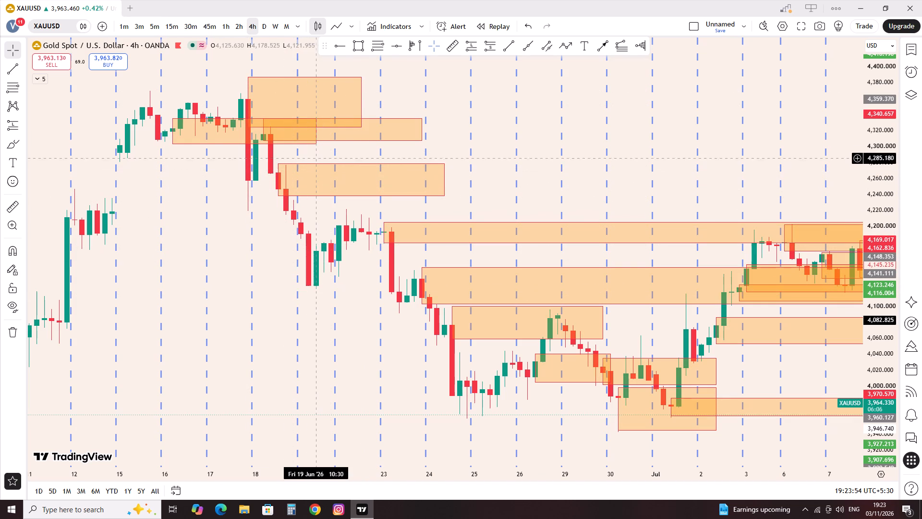
scroll(338, 161, down, 6)
drag(706, 178, 213, 190)
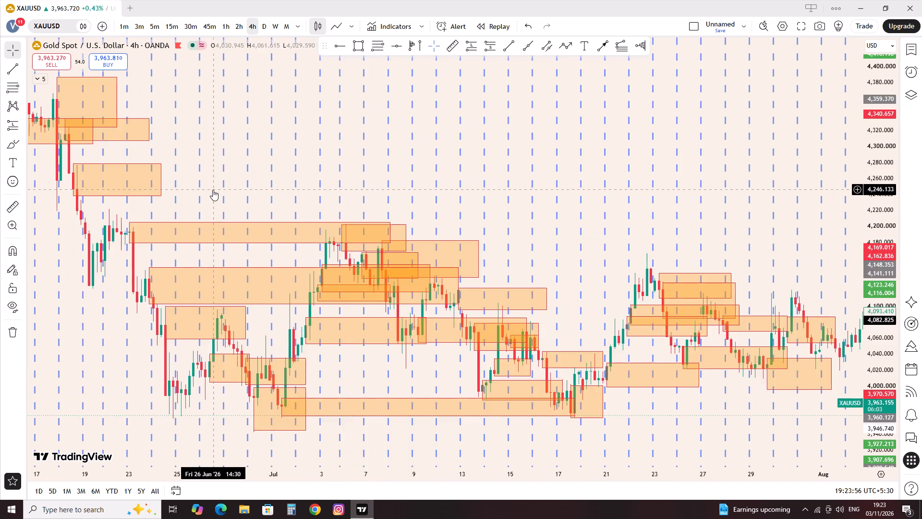
scroll(314, 197, down, 8)
drag(653, 184, 238, 250)
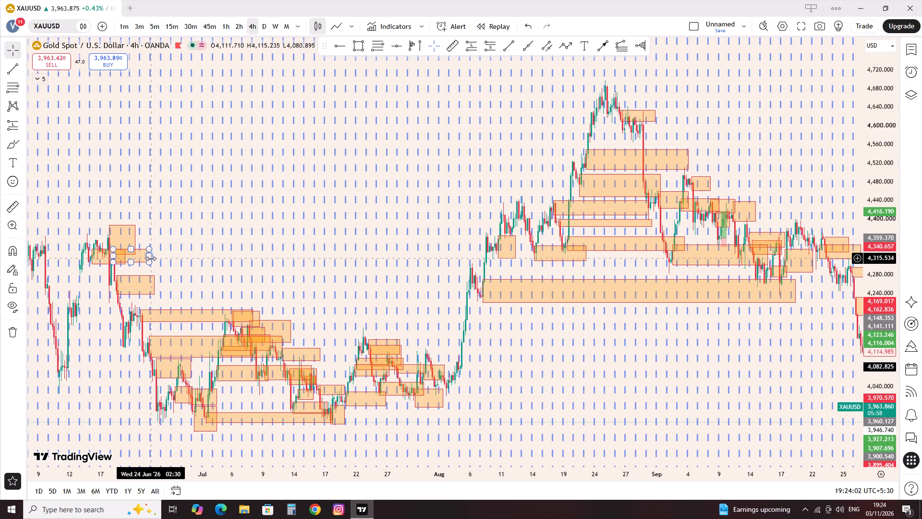
drag(147, 257, 174, 257)
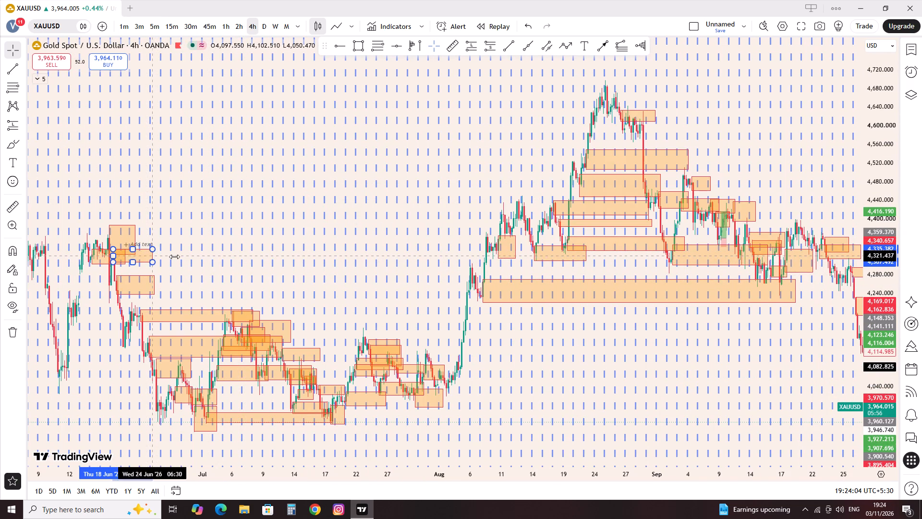
drag(174, 257, 605, 254)
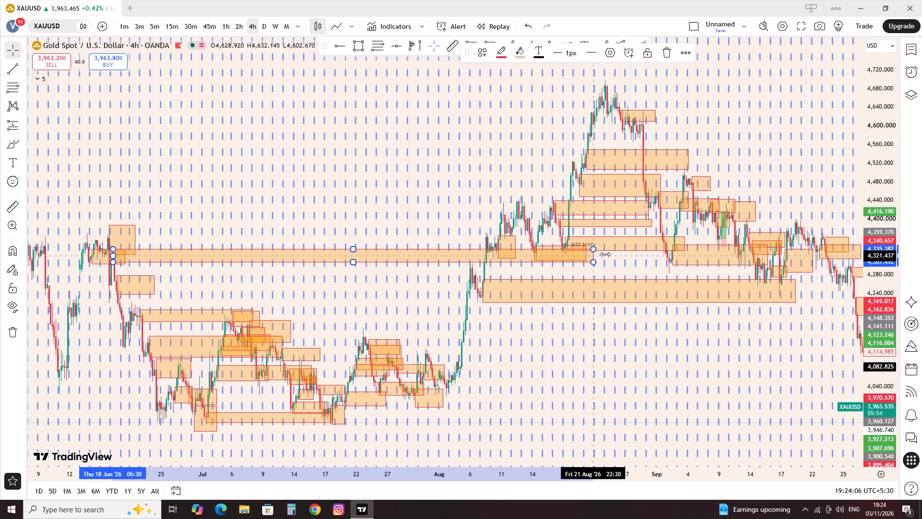
drag(605, 254, 609, 287)
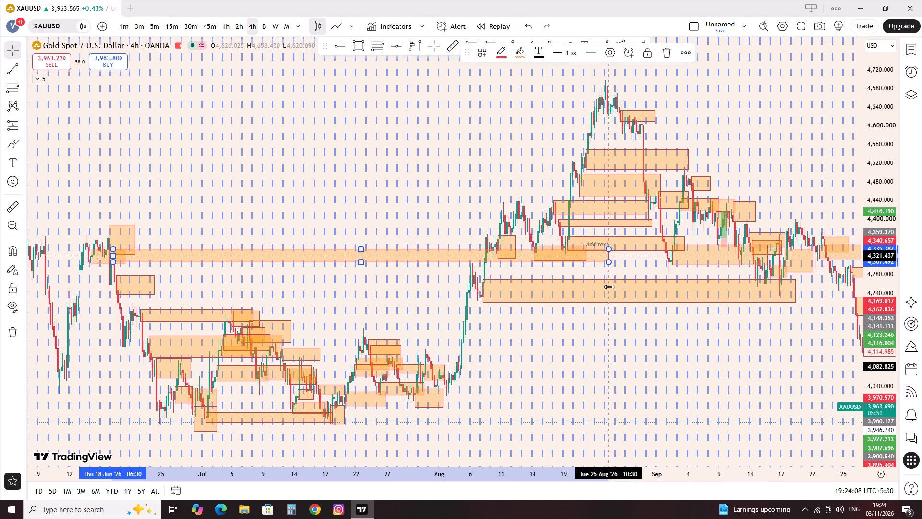
drag(609, 287, 494, 267)
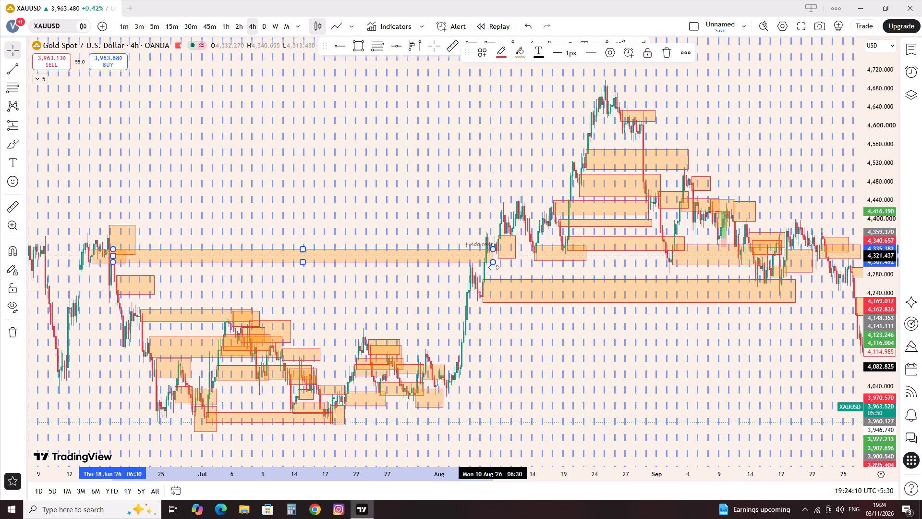
drag(494, 267, 494, 267)
click(365, 282)
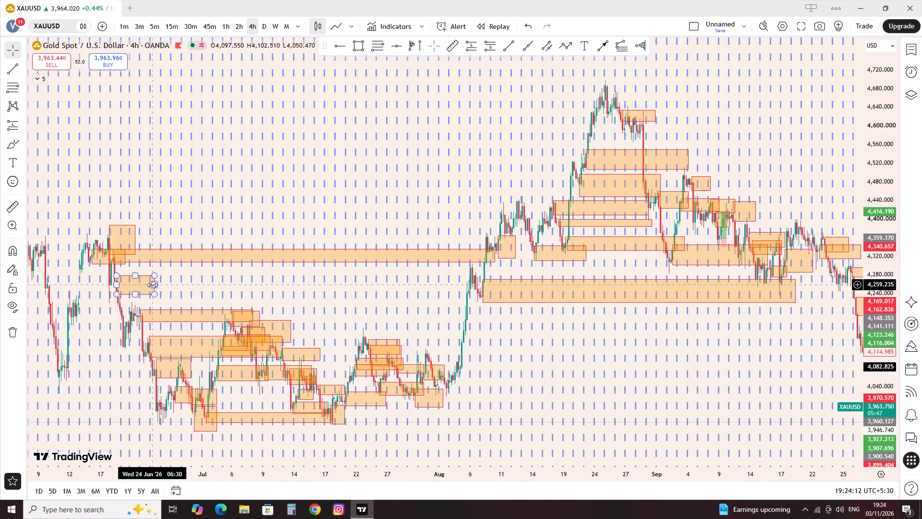
Extend the right edge of the 4,278.982–4,238.696 zone starting 18 June to 6 August 14:30.
drag(156, 285, 428, 307)
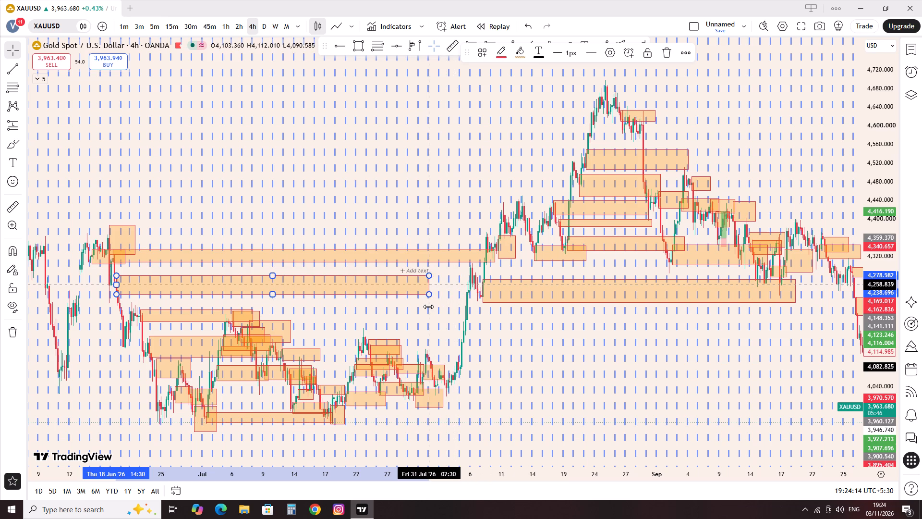
drag(428, 307, 475, 298)
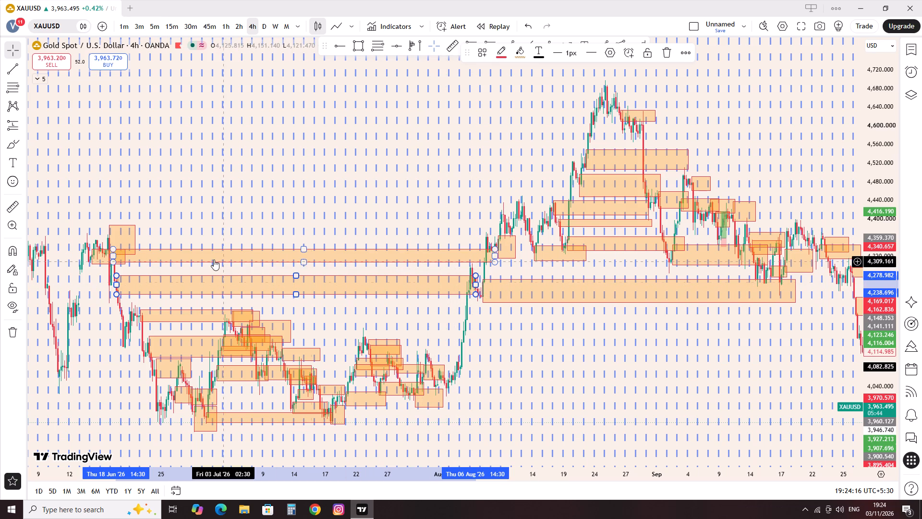
Extend the right edge of the 4,386.823–4,324.226 zone starting 17 June to about 30 July.
drag(138, 241, 524, 257)
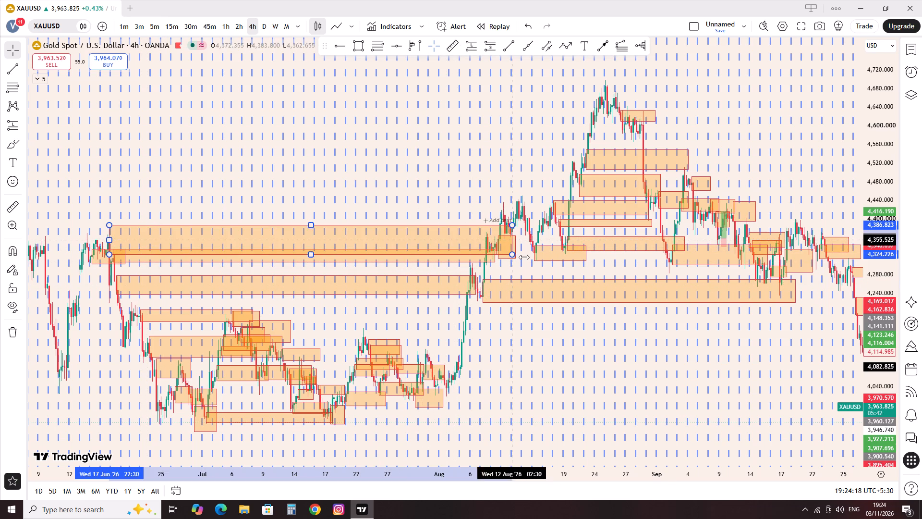
drag(524, 257, 602, 257)
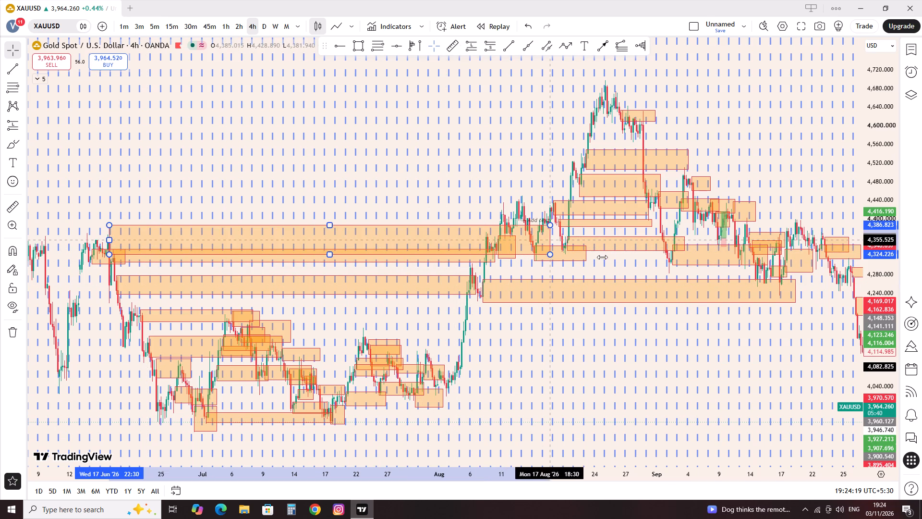
drag(602, 257, 789, 263)
drag(824, 171, 597, 175)
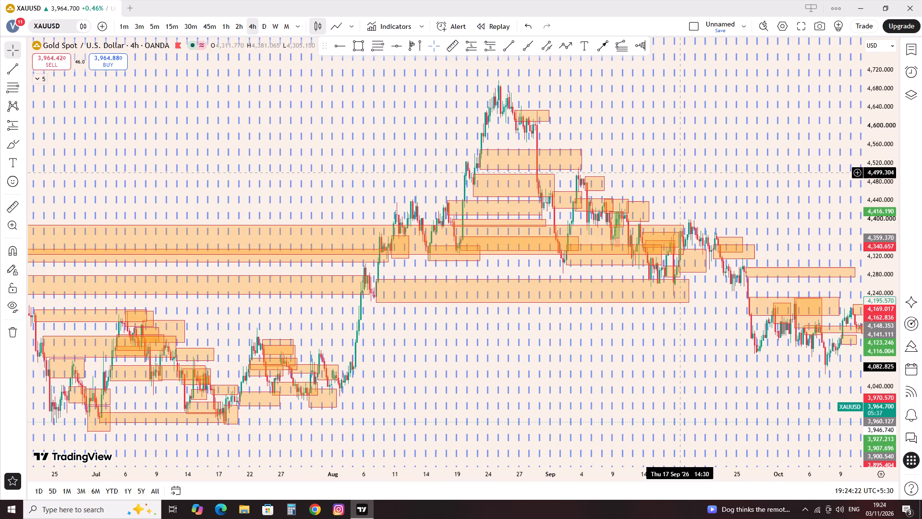
drag(597, 175, 446, 201)
click(102, 212)
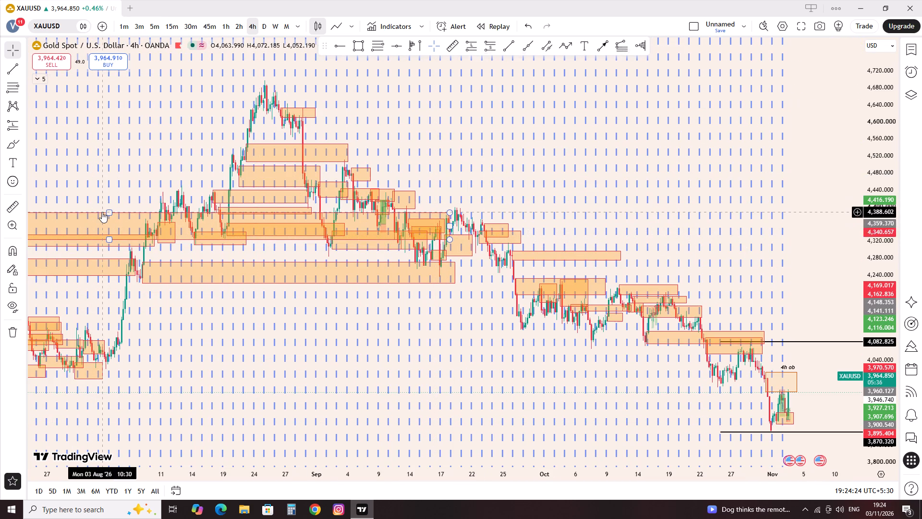
drag(449, 224, 632, 226)
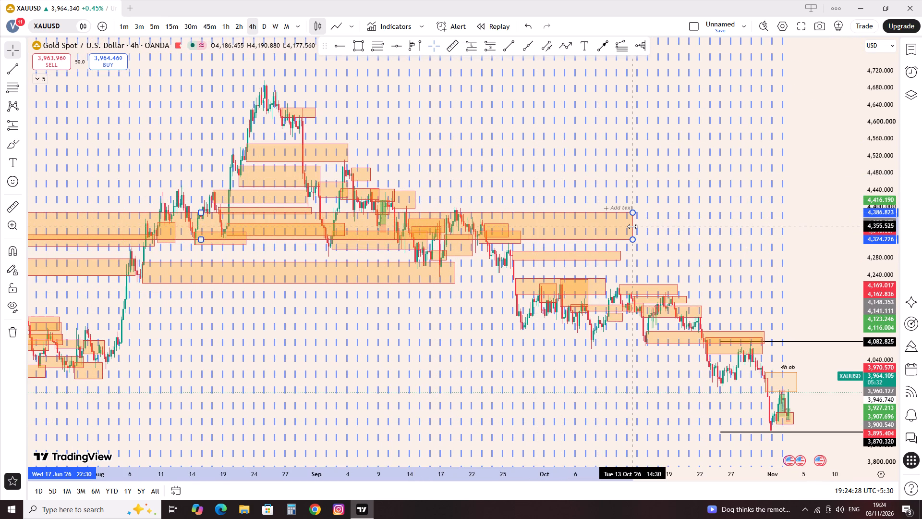
drag(632, 226, 76, 218)
click(115, 173)
Draw a rectangle zone at 4,110.962–4,054.432 starting 11 June 18:30, before the strong bullish candle, with its right edge at about 17 June.
drag(122, 171, 429, 201)
drag(138, 164, 538, 210)
scroll(538, 210, up, 5)
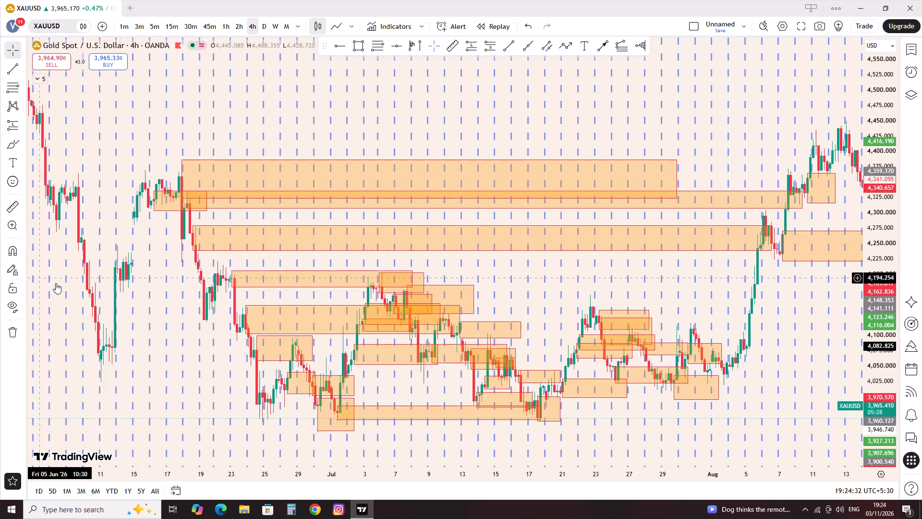
drag(50, 282, 592, 400)
scroll(592, 400, up, 6)
drag(388, 368, 579, 417)
scroll(602, 328, up, 6)
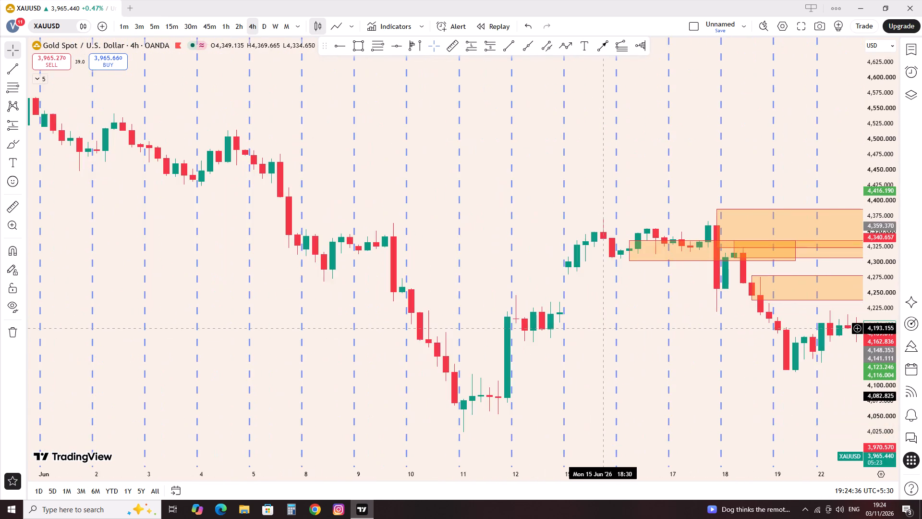
scroll(602, 328, up, 5)
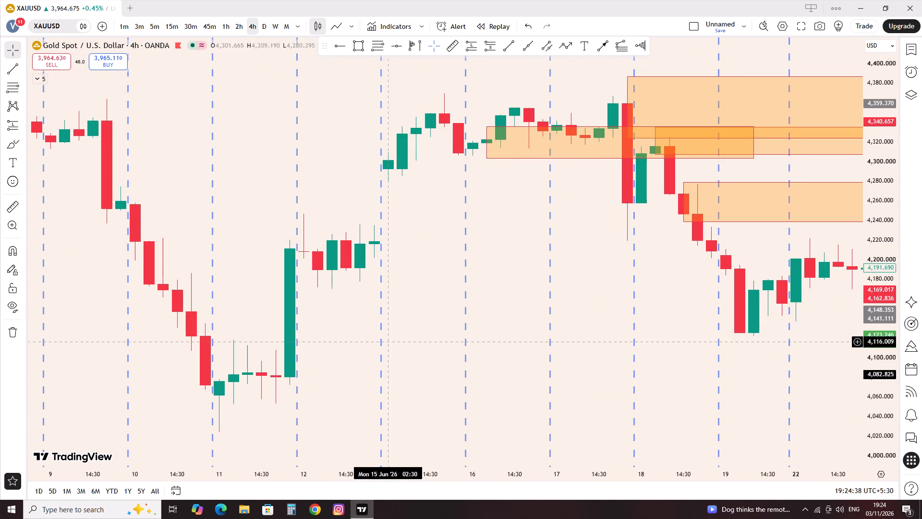
click(352, 44)
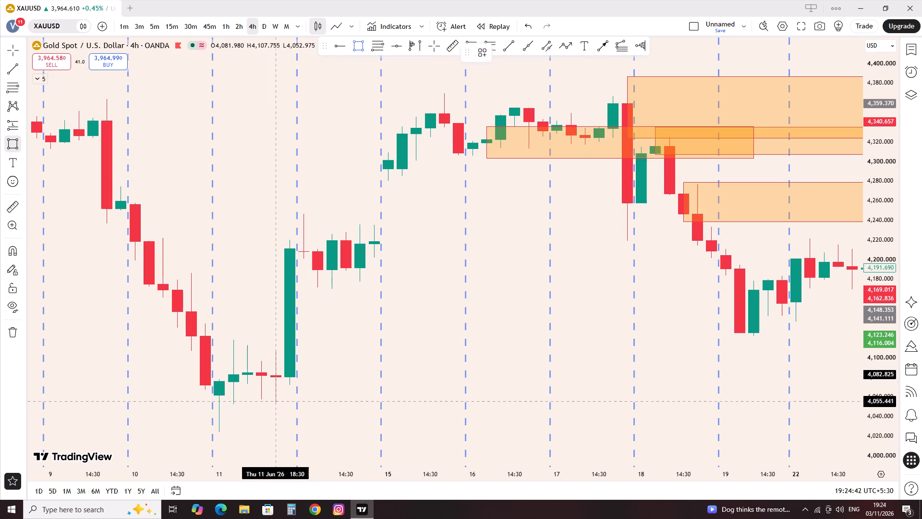
click(276, 403)
click(272, 347)
drag(276, 377, 573, 390)
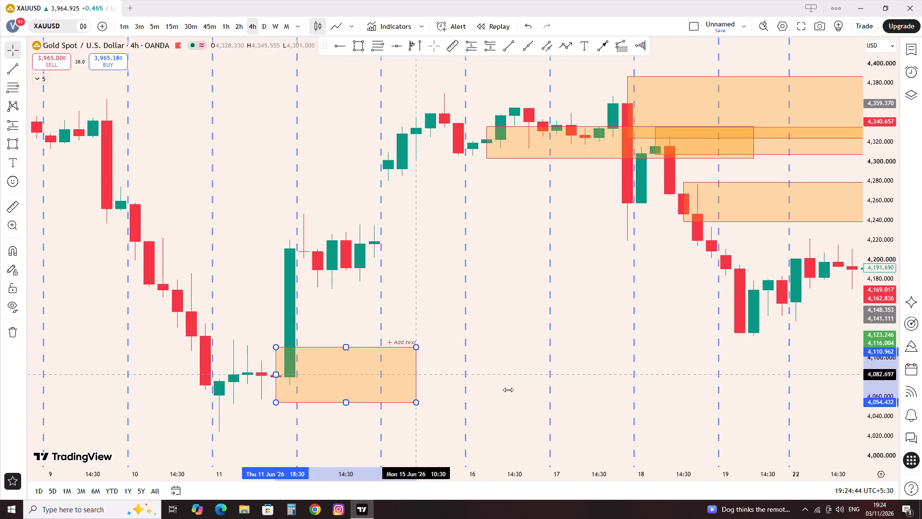
Extend the right edge of the 4,110.962–4,054.432 zone starting 11 June to about 29 June.
drag(593, 277, 453, 322)
scroll(449, 322, down, 6)
drag(580, 327, 259, 296)
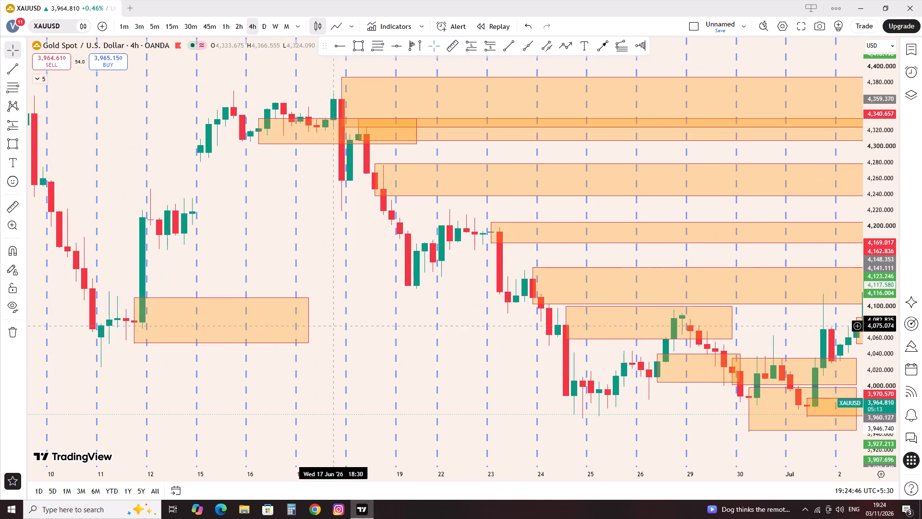
drag(306, 322, 486, 336)
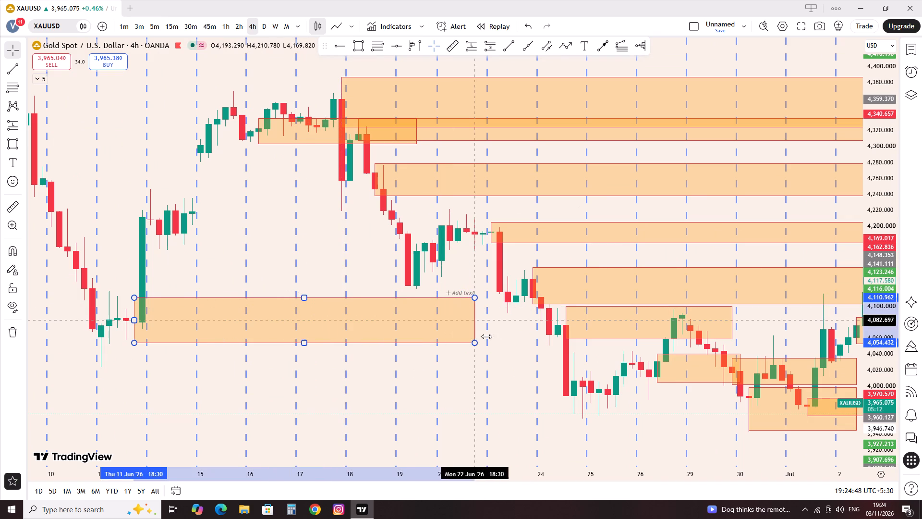
drag(486, 336, 564, 351)
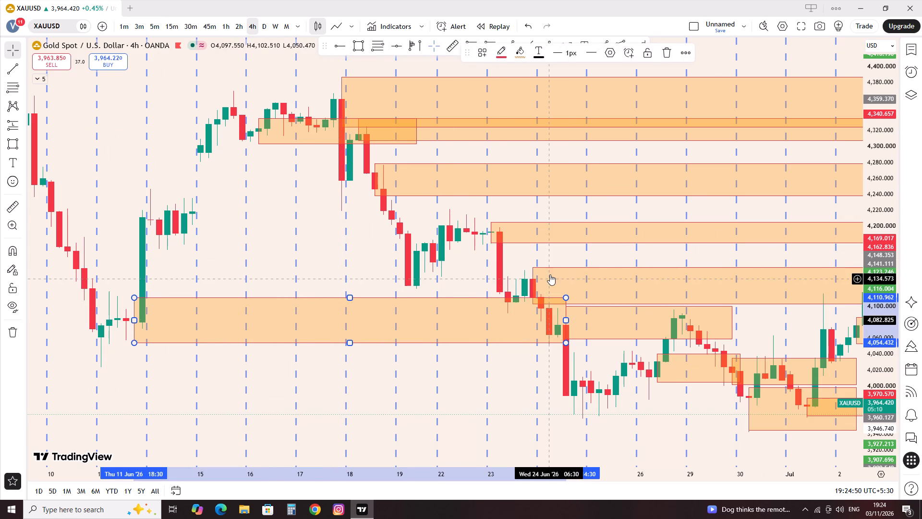
drag(565, 321, 720, 349)
Draw a rectangle zone at 4,189.196–4,106.924 from 10 June 18:30 to 12 June 22:30.
drag(603, 446, 579, 456)
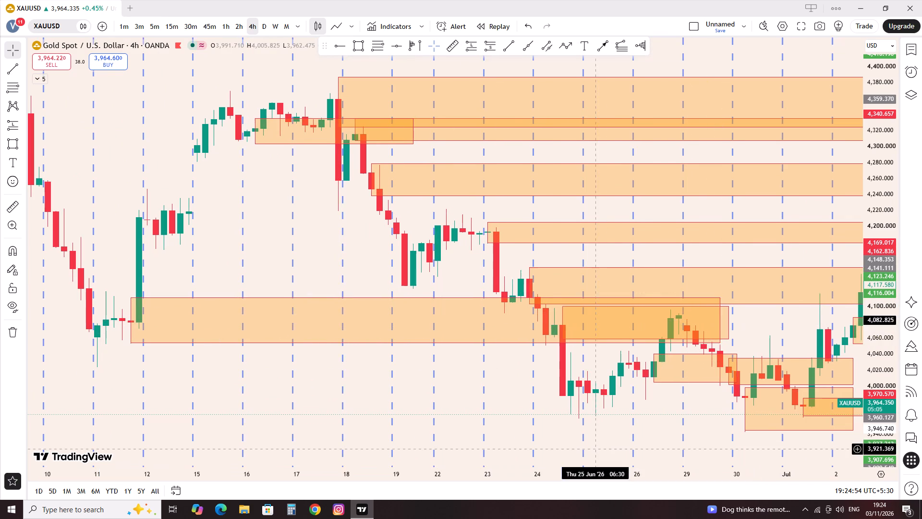
drag(579, 456, 444, 432)
scroll(388, 395, down, 7)
drag(348, 305, 570, 345)
scroll(570, 345, up, 6)
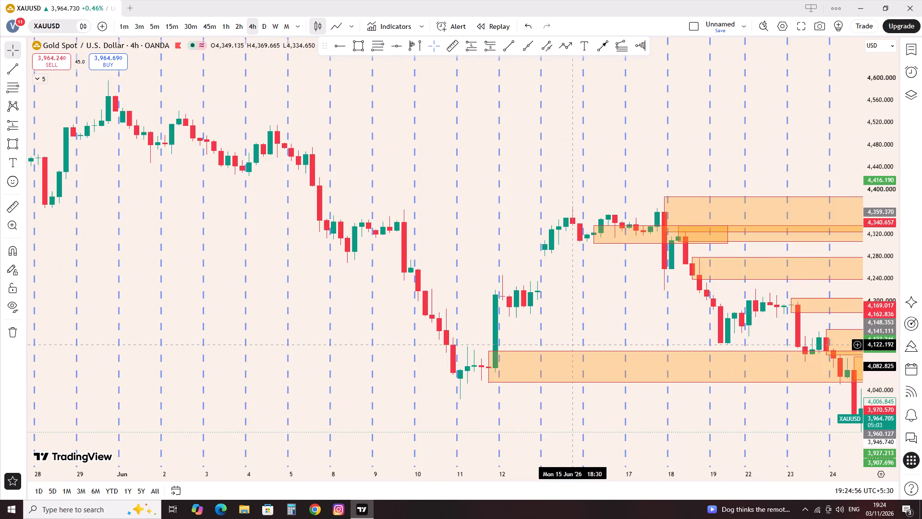
scroll(456, 312, up, 4)
drag(260, 296, 483, 325)
scroll(489, 325, up, 5)
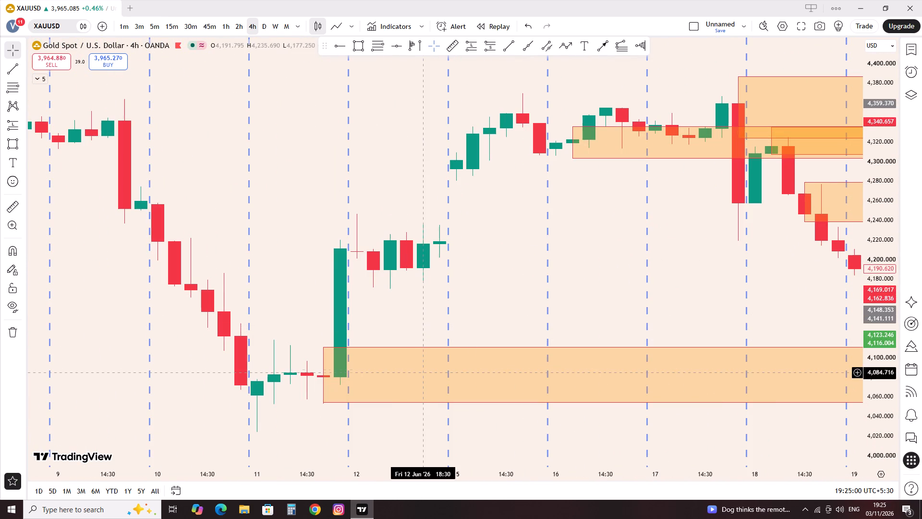
click(358, 49)
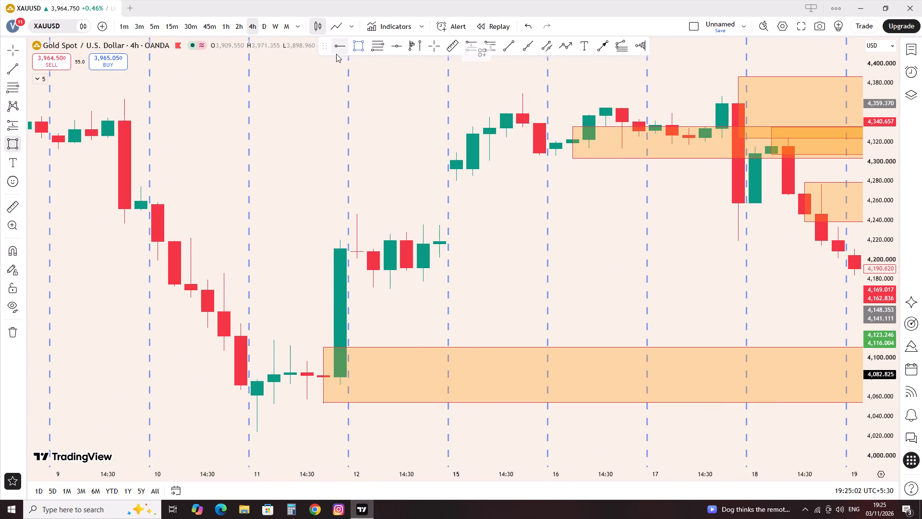
click(227, 271)
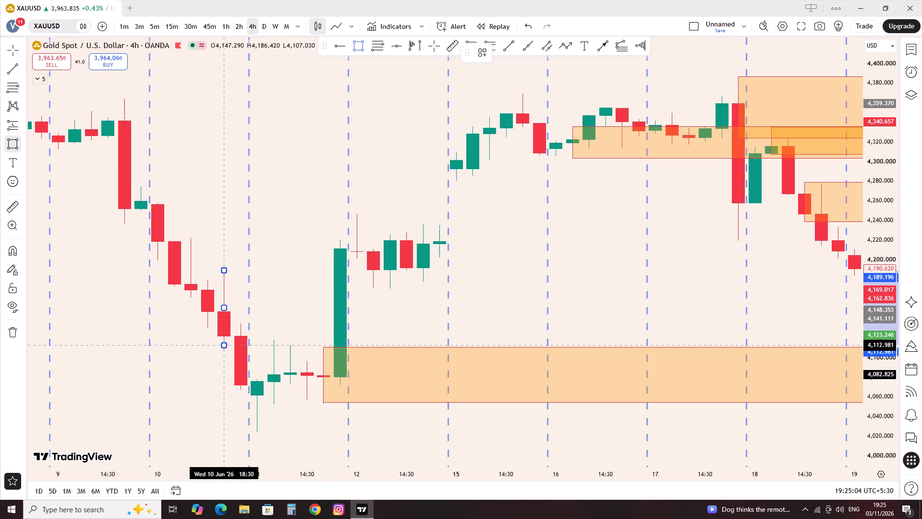
click(227, 351)
drag(225, 313, 473, 342)
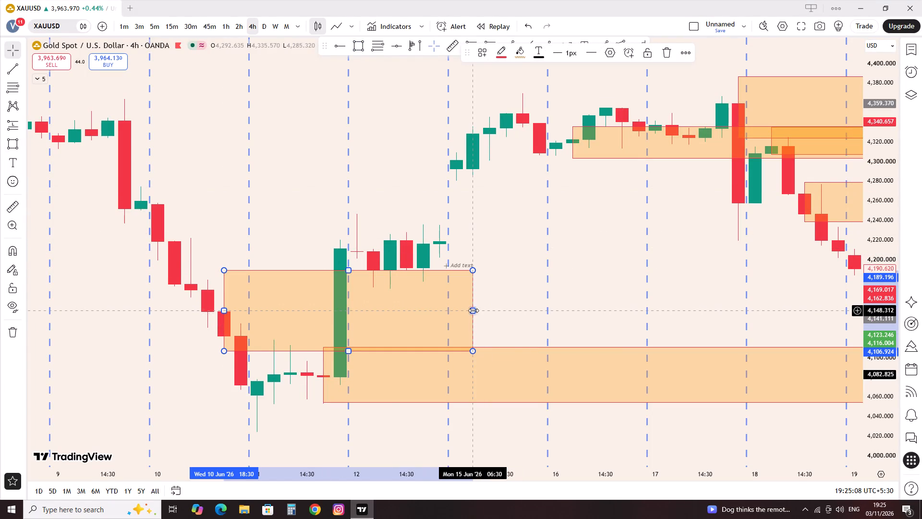
drag(472, 310, 433, 319)
Draw a rectangle zone at 4,276.060–4,246.806 from 9 June 22:30 to 18 June 02:30.
drag(283, 236, 278, 235)
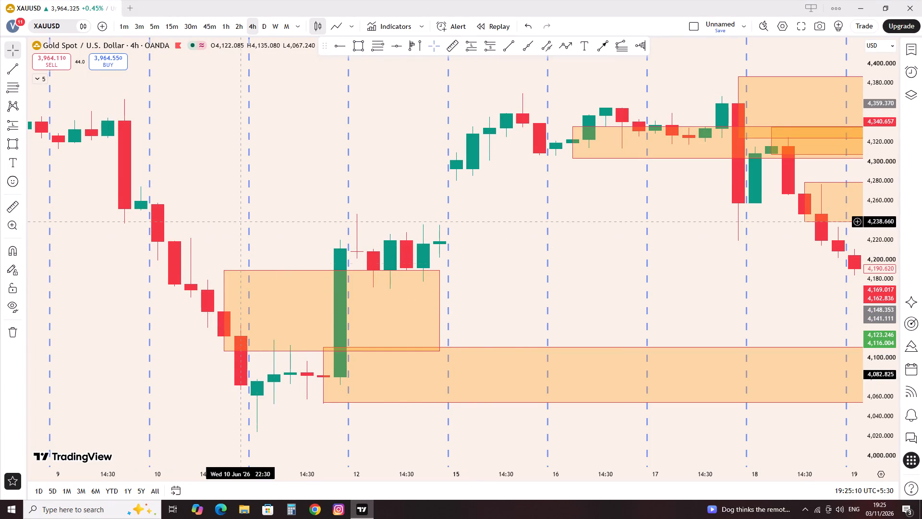
drag(237, 221, 370, 242)
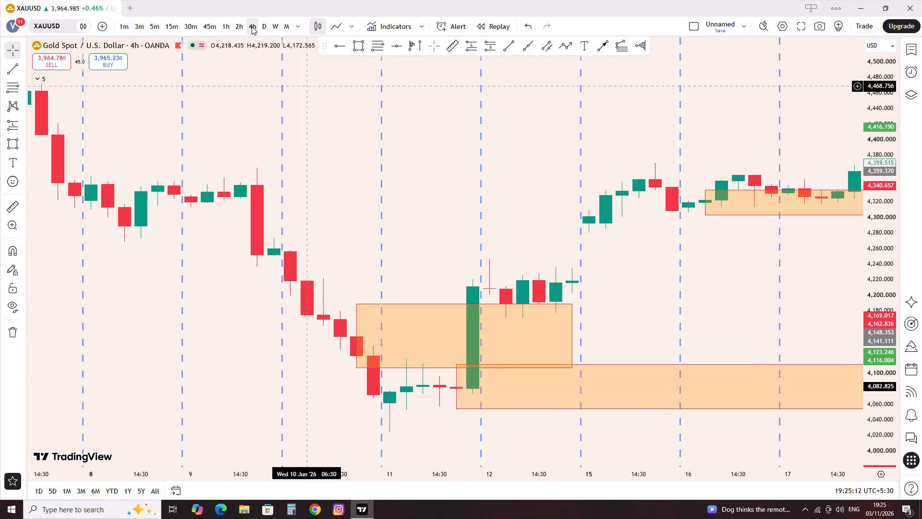
click(354, 44)
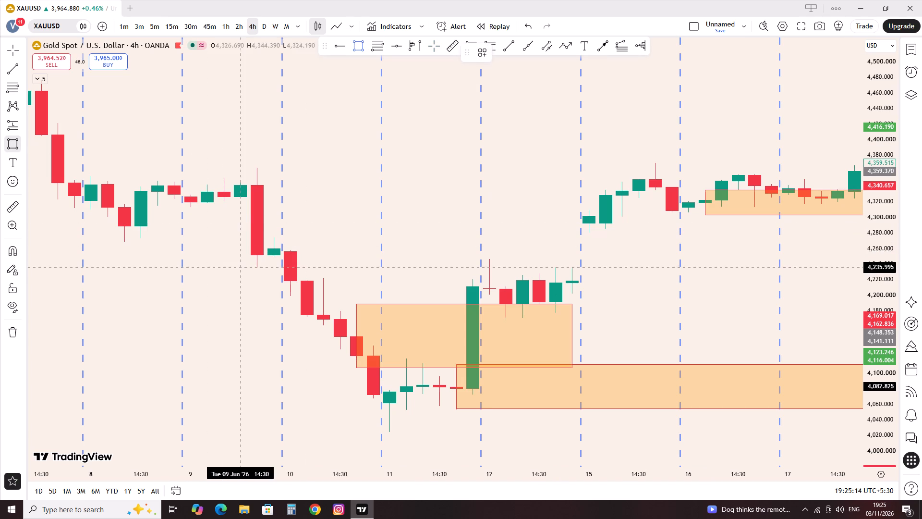
click(274, 236)
click(276, 259)
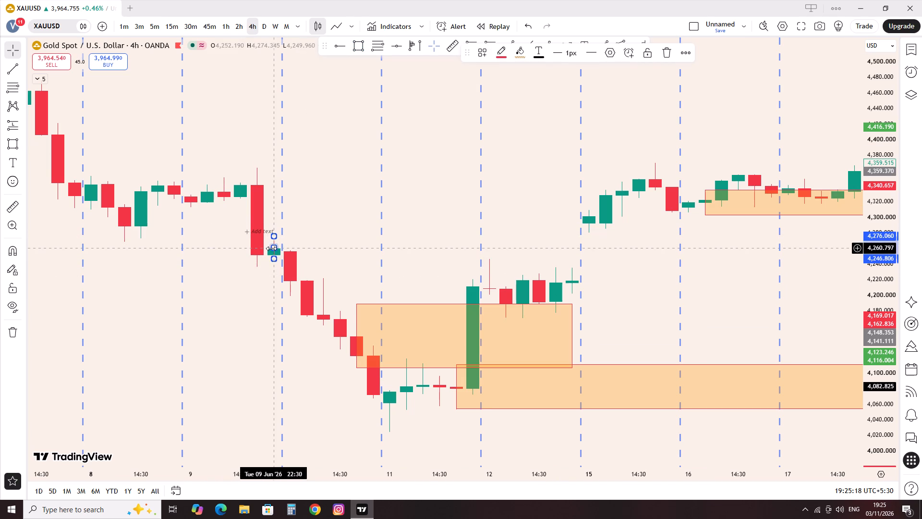
drag(271, 248, 669, 318)
drag(712, 295, 359, 274)
scroll(349, 269, down, 1)
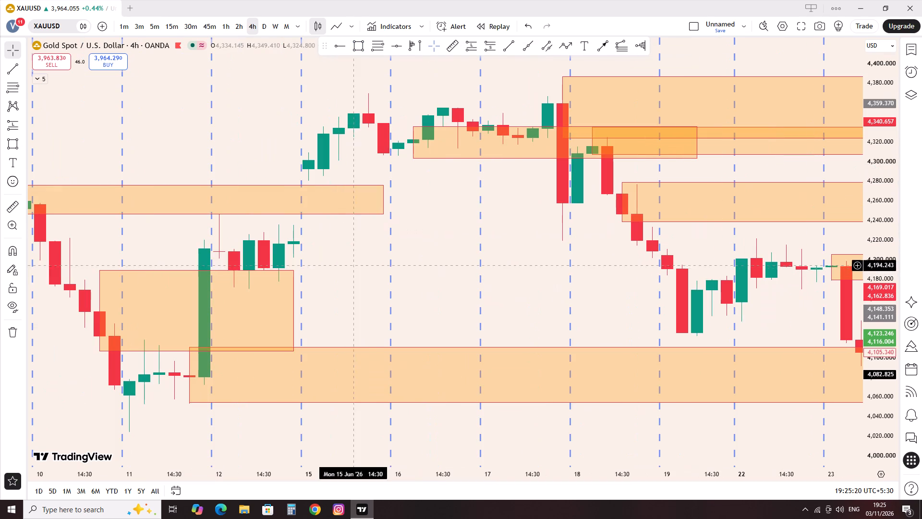
drag(383, 202, 635, 217)
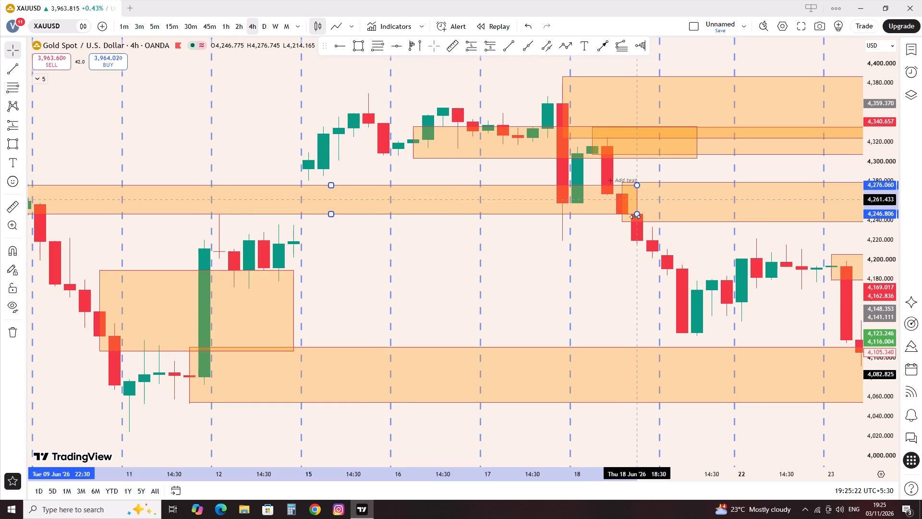
drag(635, 217, 571, 228)
click(449, 238)
Draw a rectangle zone at 4,361.815–4,324.465 from 9 June 14:30 to 18 June 02:30.
drag(394, 285, 446, 296)
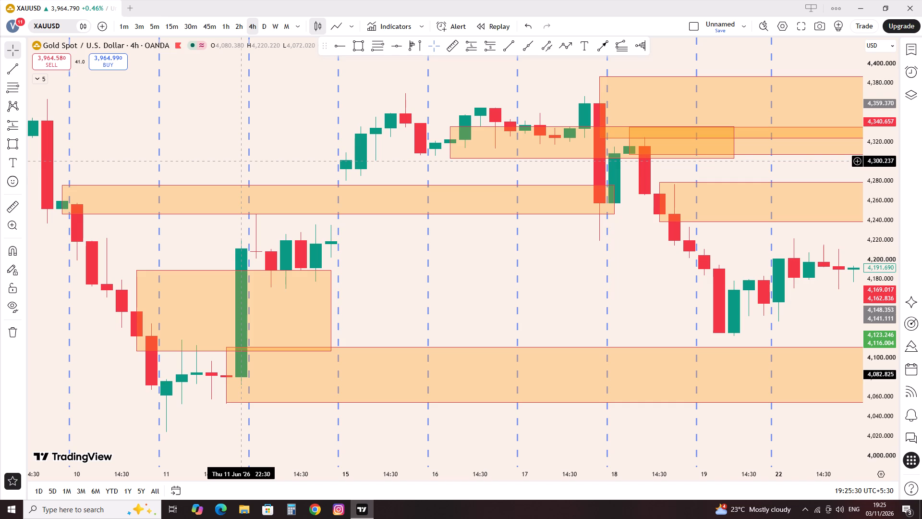
drag(87, 116, 549, 235)
scroll(491, 217, up, 2)
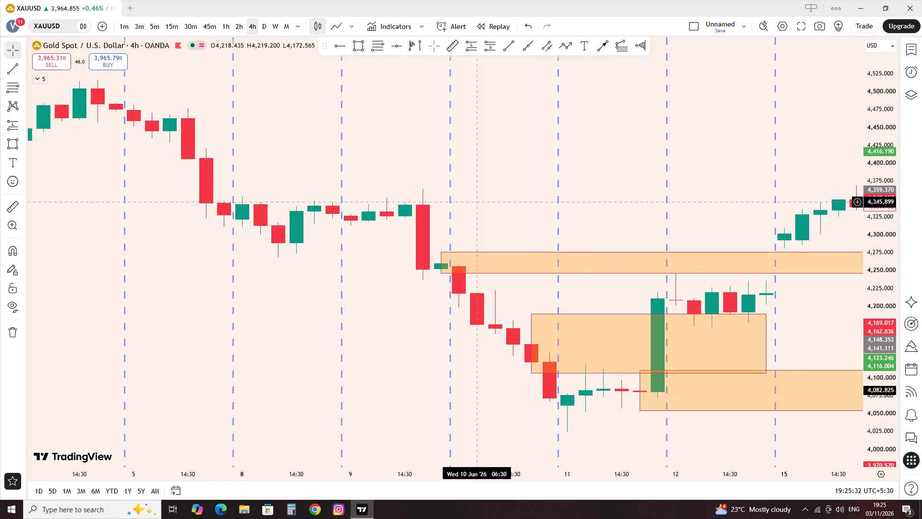
drag(507, 169, 238, 188)
drag(265, 129, 299, 145)
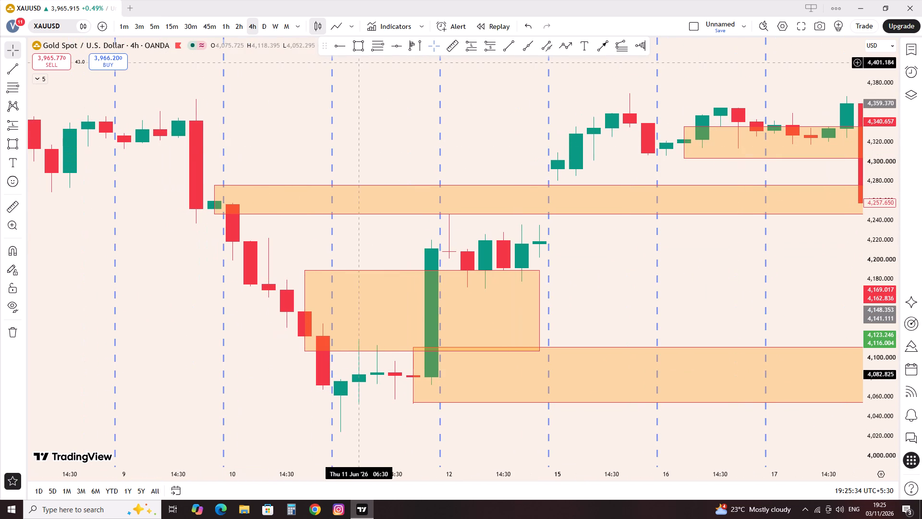
click(358, 49)
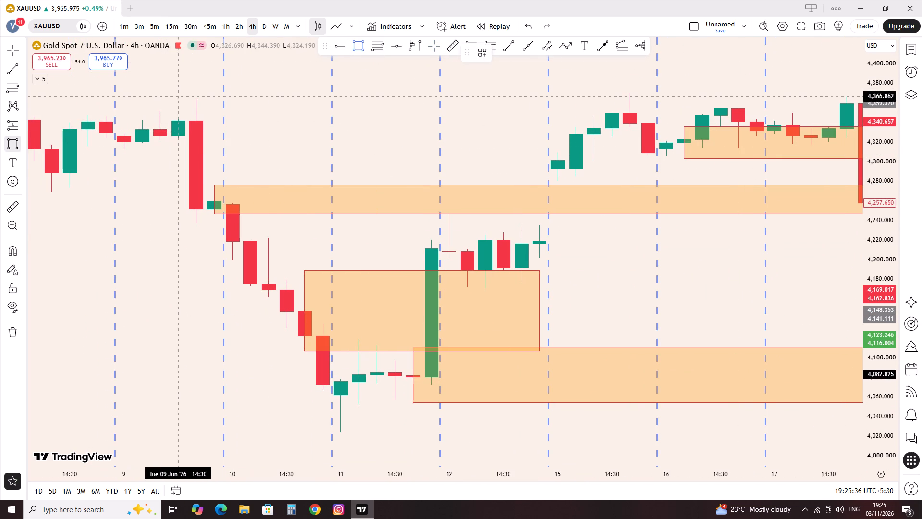
click(181, 101)
click(432, 138)
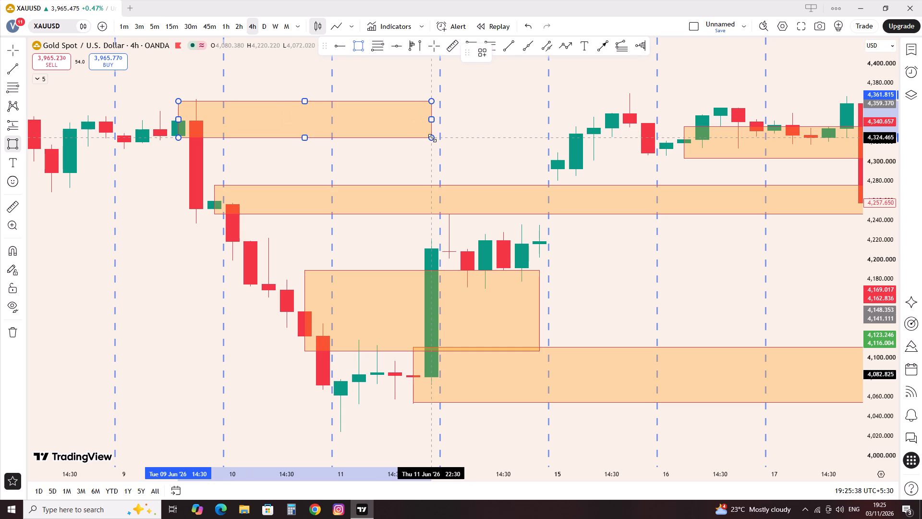
drag(433, 122, 639, 155)
drag(609, 172, 303, 174)
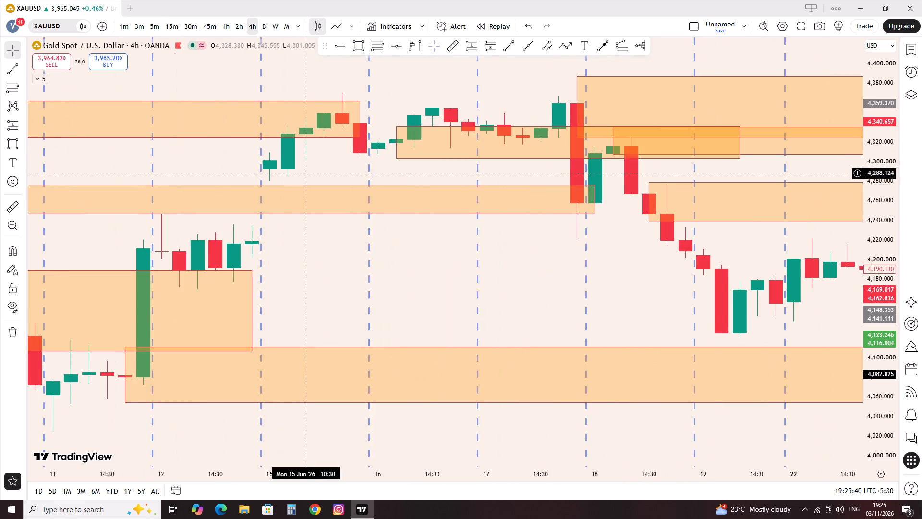
drag(303, 174, 302, 174)
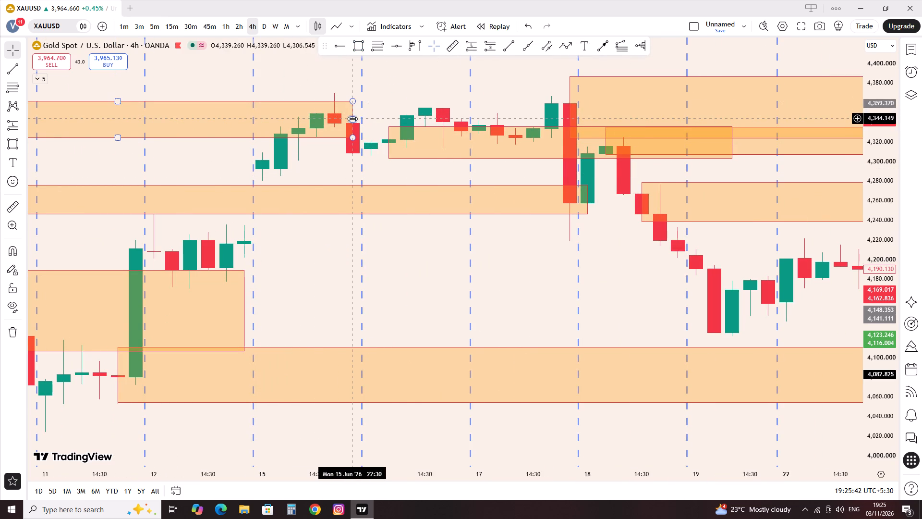
drag(352, 119, 593, 139)
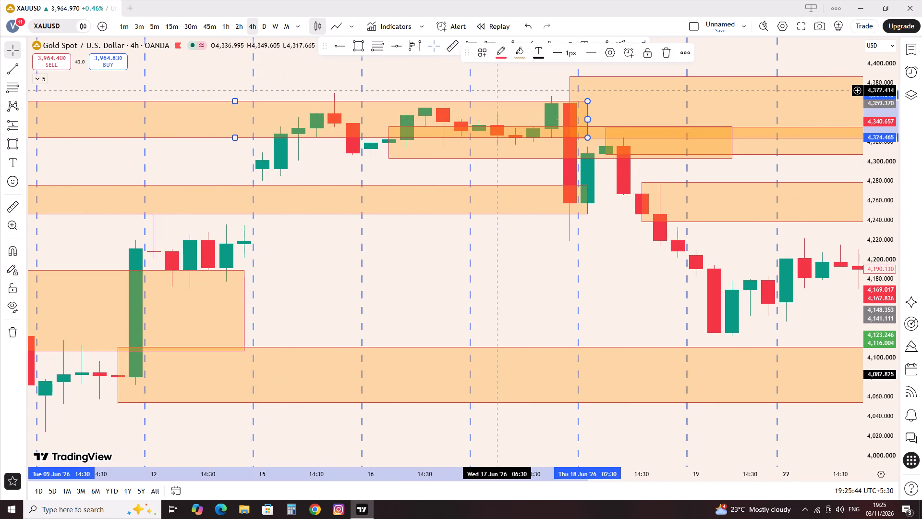
click(466, 89)
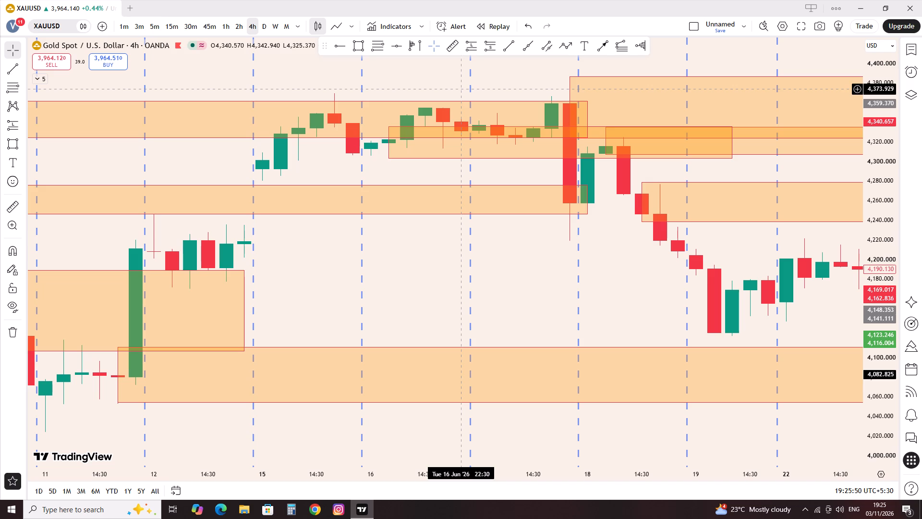
Draw a rectangle zone at 4,473.730–4,405.255 from 5 June 10:30 to about 18 June.
drag(216, 151, 488, 182)
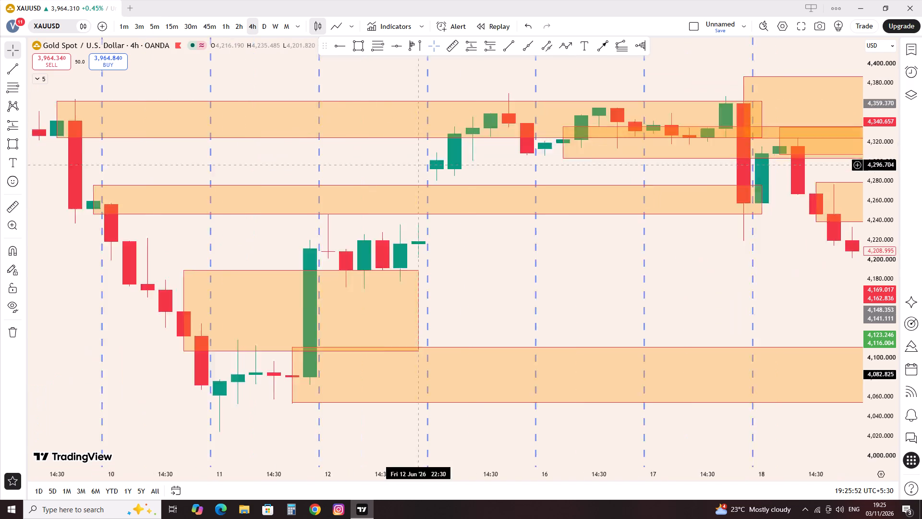
drag(488, 182, 625, 209)
scroll(551, 193, down, 2)
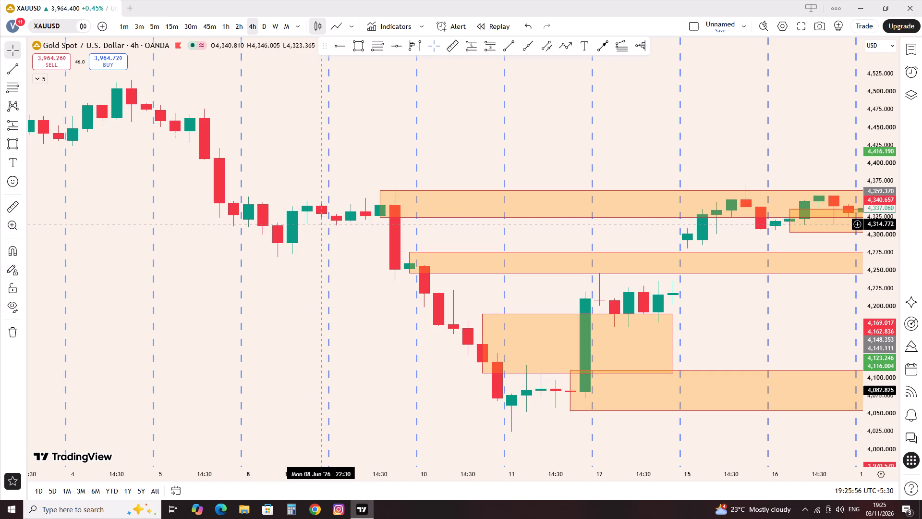
drag(177, 207, 191, 215)
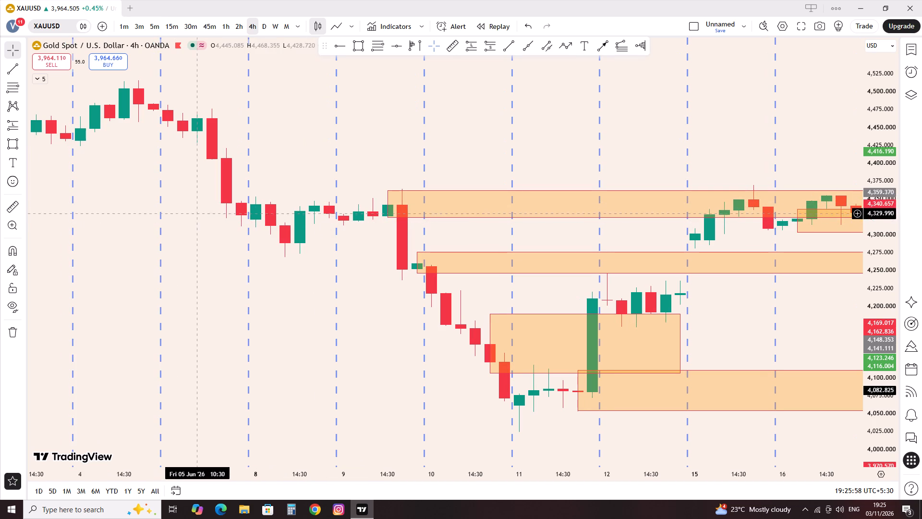
drag(330, 140, 197, 159)
scroll(242, 148, down, 6)
drag(547, 173, 544, 173)
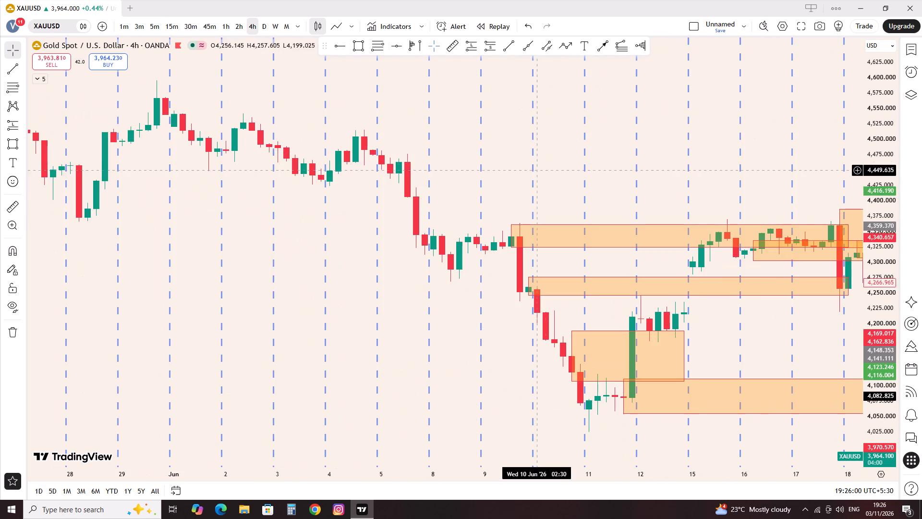
drag(544, 173, 323, 185)
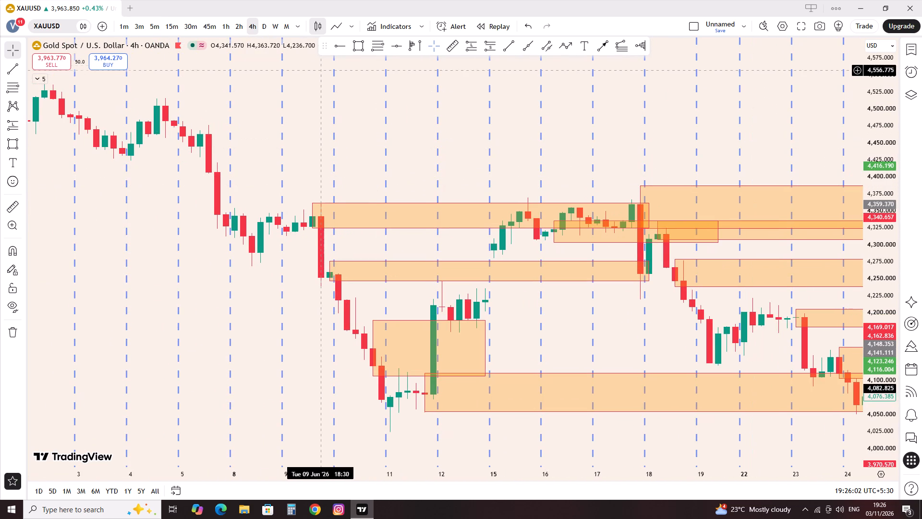
click(361, 45)
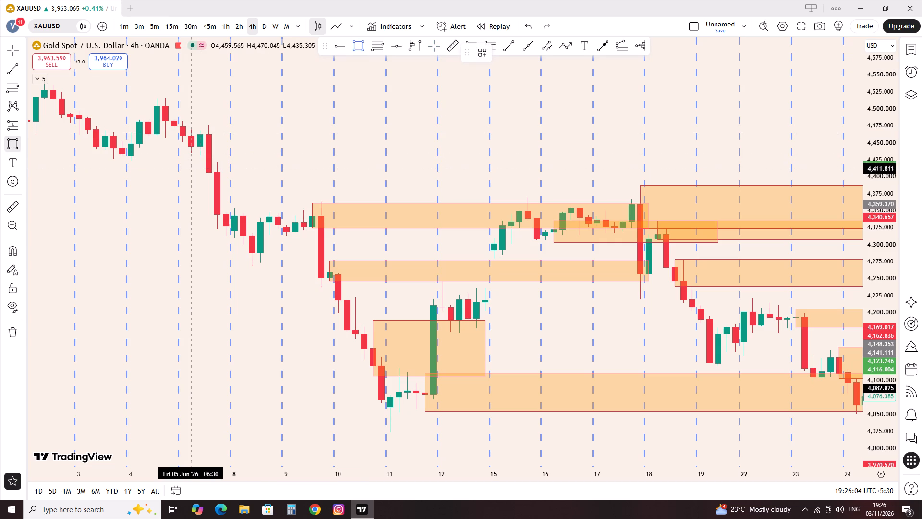
click(203, 127)
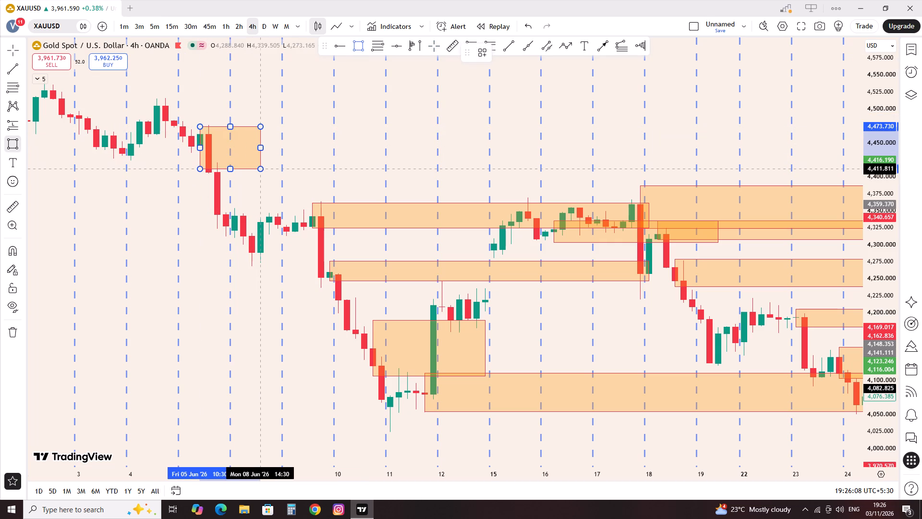
click(258, 173)
drag(259, 149, 506, 167)
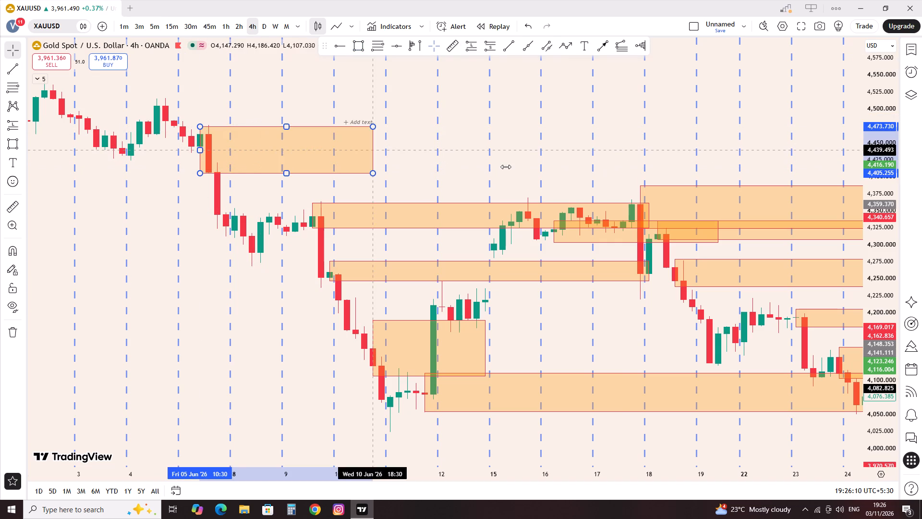
drag(506, 167, 644, 188)
Extend the right edge of the 4,473.730–4,405.255 zone starting 5 June to about 28 July.
drag(731, 163, 379, 146)
scroll(309, 136, down, 9)
scroll(485, 184, down, 9)
drag(766, 185, 441, 156)
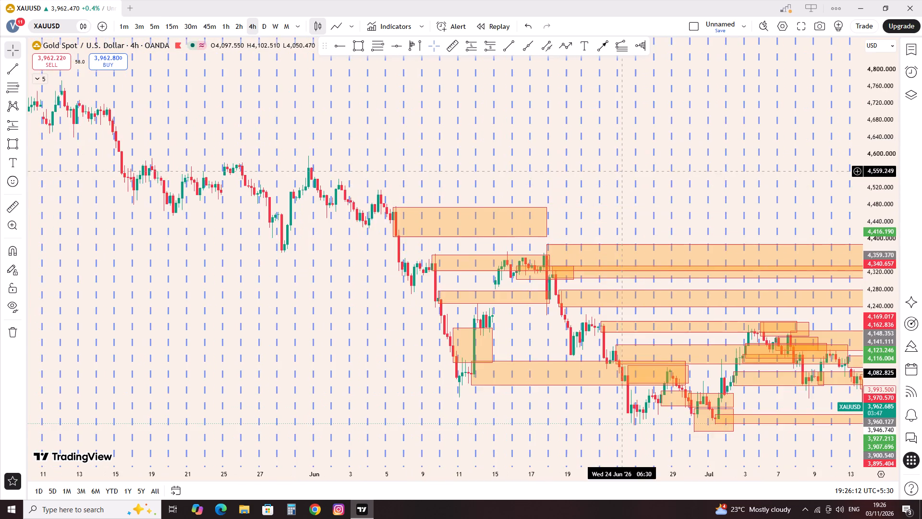
drag(441, 156, 228, 162)
scroll(384, 137, down, 8)
scroll(663, 148, down, 5)
drag(715, 188, 303, 241)
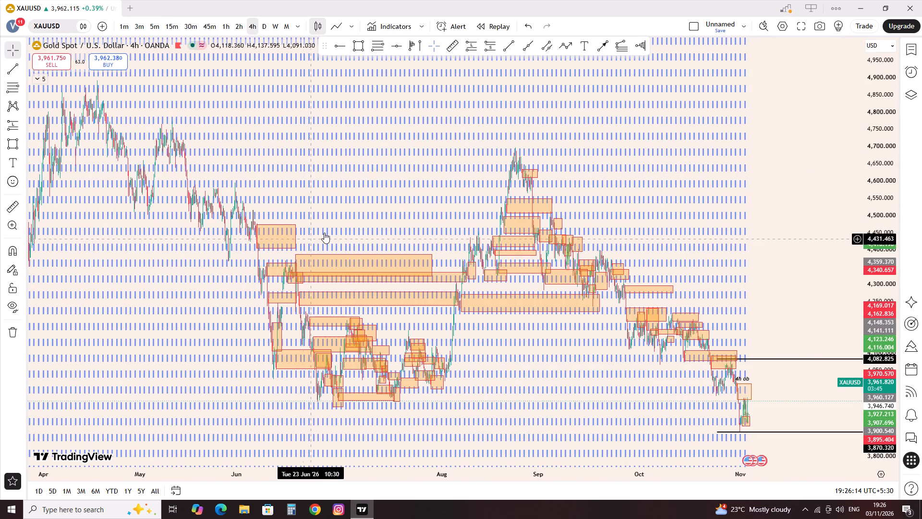
scroll(334, 230, up, 5)
drag(206, 144, 664, 321)
scroll(623, 297, up, 5)
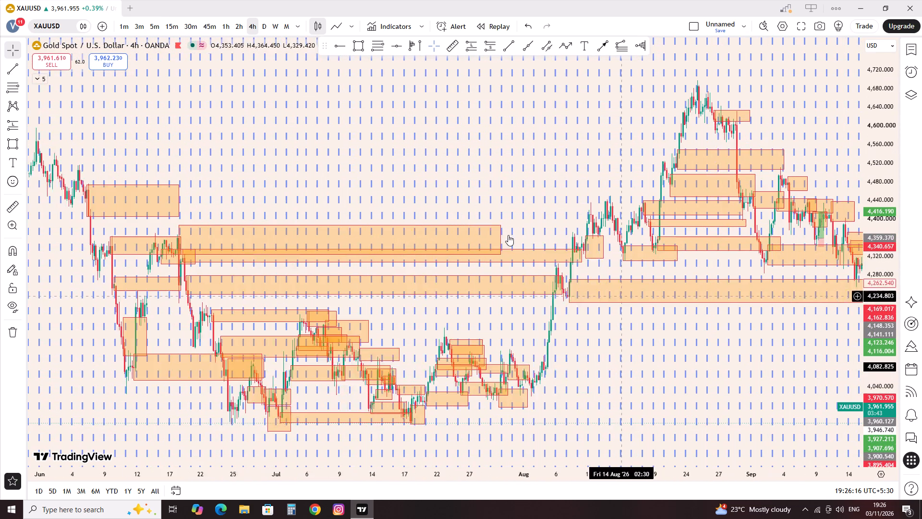
drag(112, 198, 594, 238)
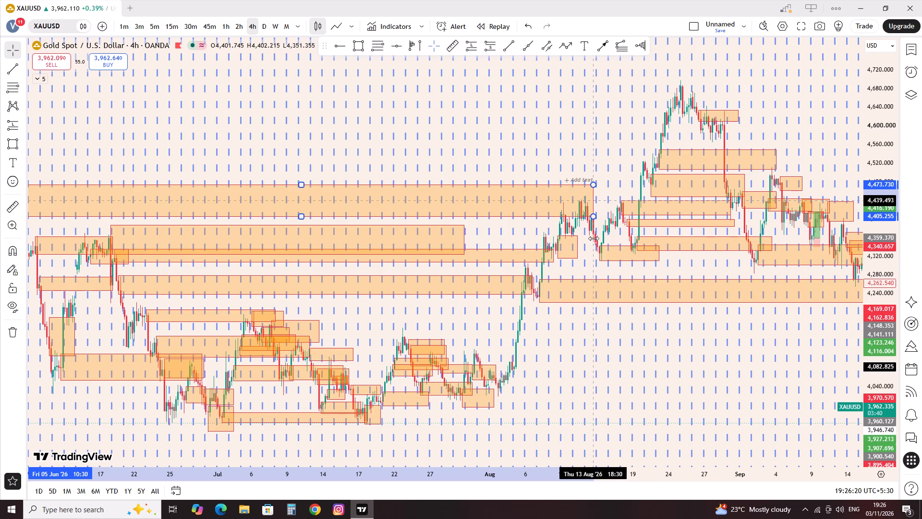
drag(594, 238, 594, 230)
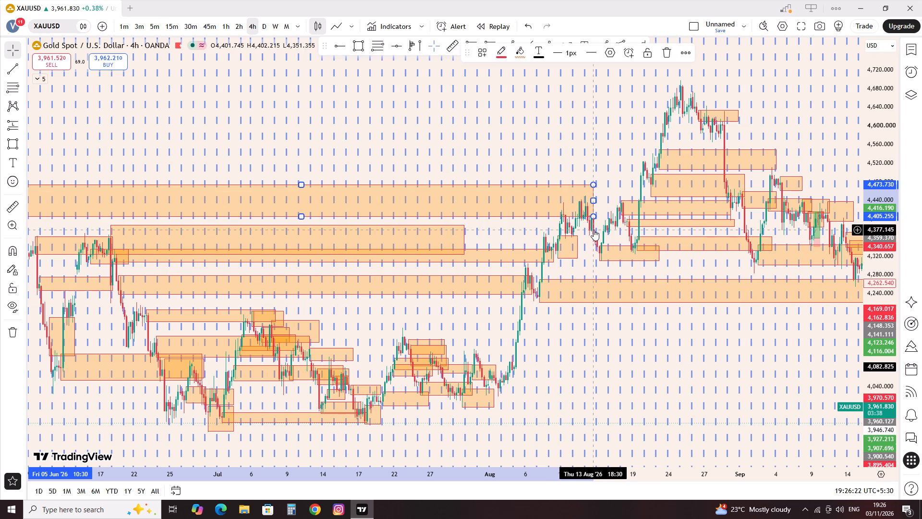
drag(594, 200, 713, 214)
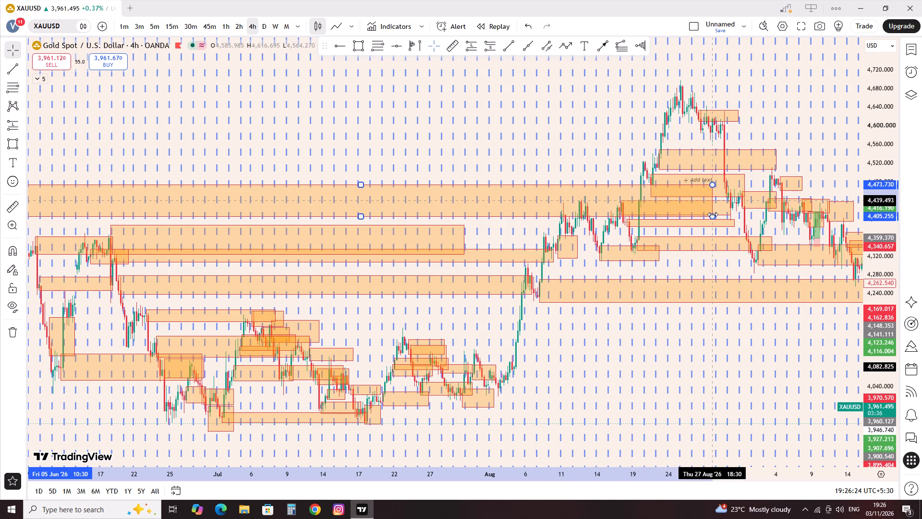
drag(713, 214, 479, 219)
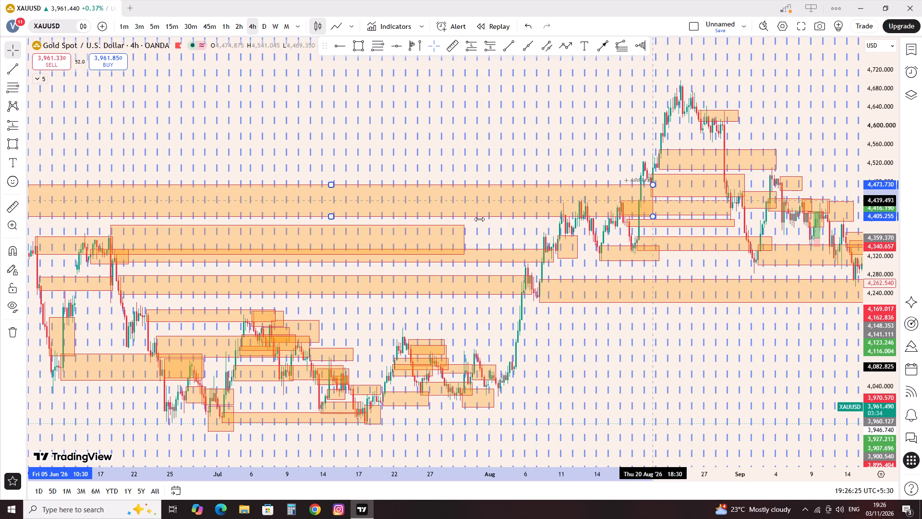
drag(479, 219, 446, 221)
Draw a rectangle zone at 4,539.685–4,514.760 from 2 June 14:30 to 8 June 14:30.
drag(442, 150, 430, 150)
drag(269, 149, 536, 161)
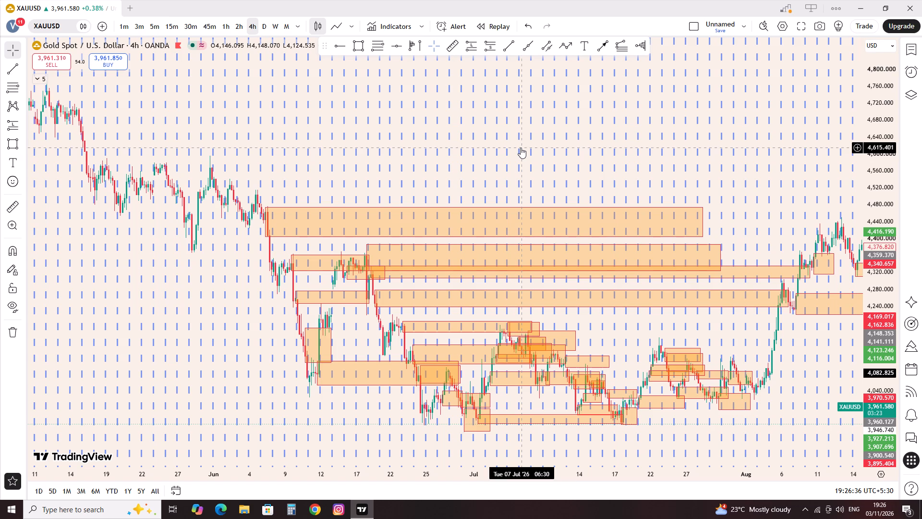
drag(330, 106, 749, 133)
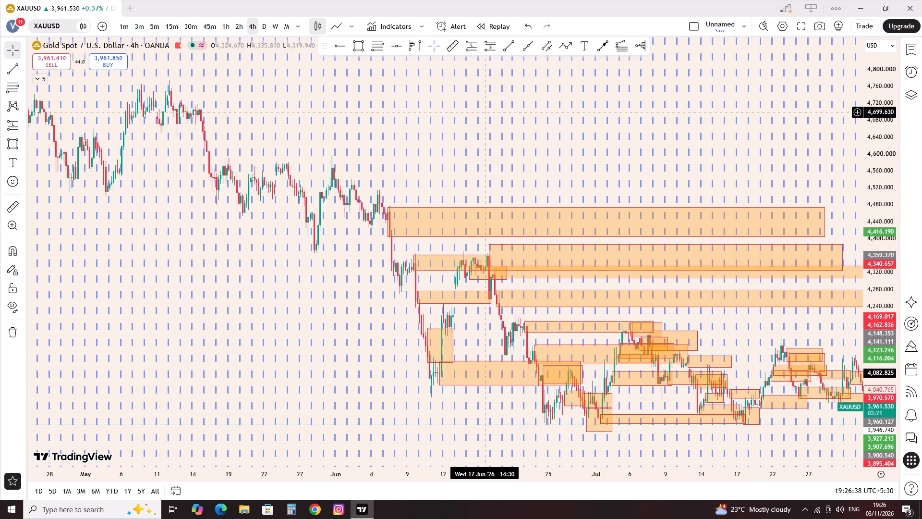
scroll(708, 133, up, 12)
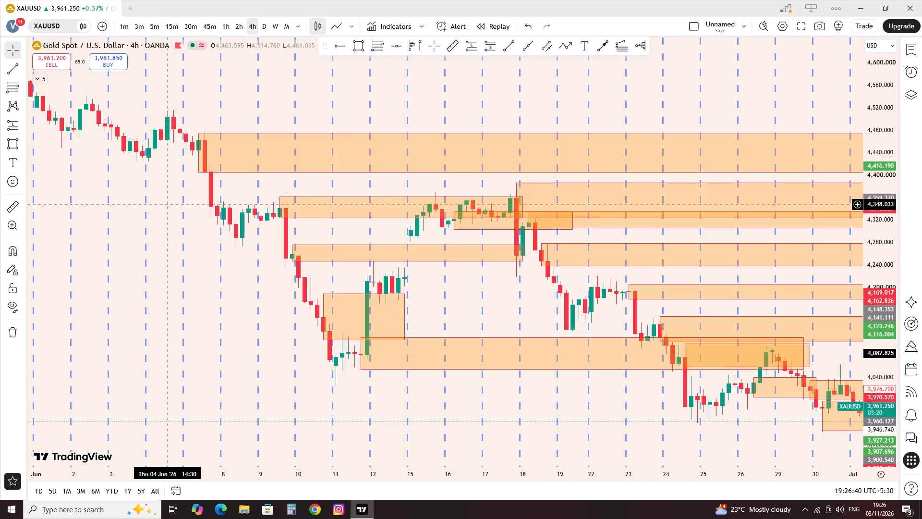
drag(165, 196, 531, 241)
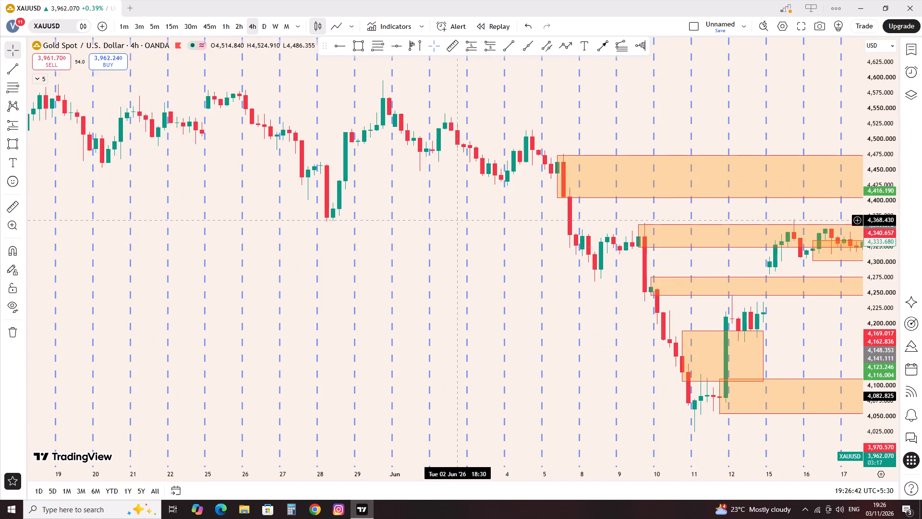
scroll(457, 219, up, 5)
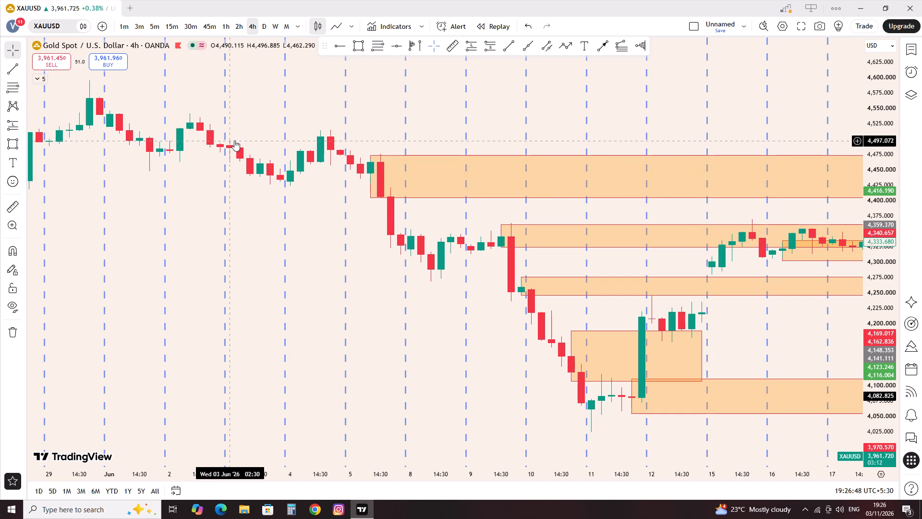
click(363, 48)
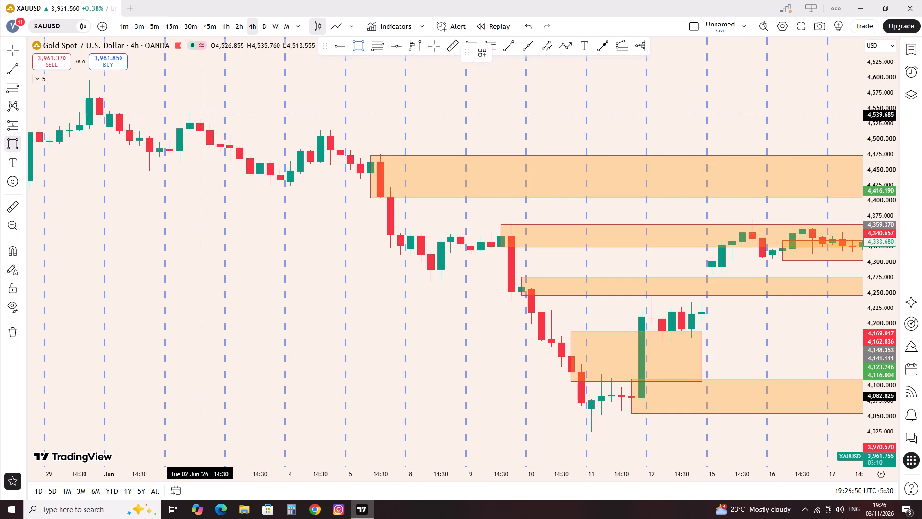
click(200, 115)
click(220, 130)
drag(221, 123, 437, 140)
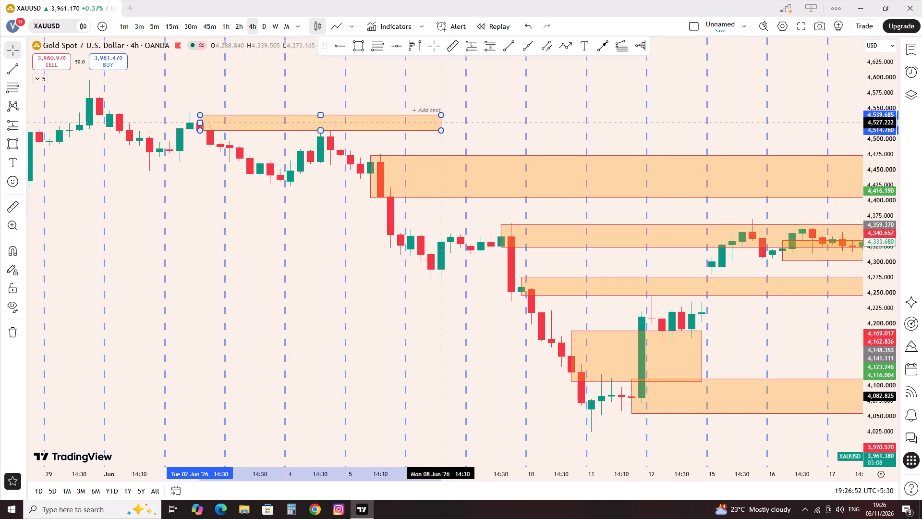
click(271, 198)
Draw a rectangle zone at 4,499.328–4,465.150 from 2 June 02:30 to 5 June 14:30.
drag(179, 258, 589, 361)
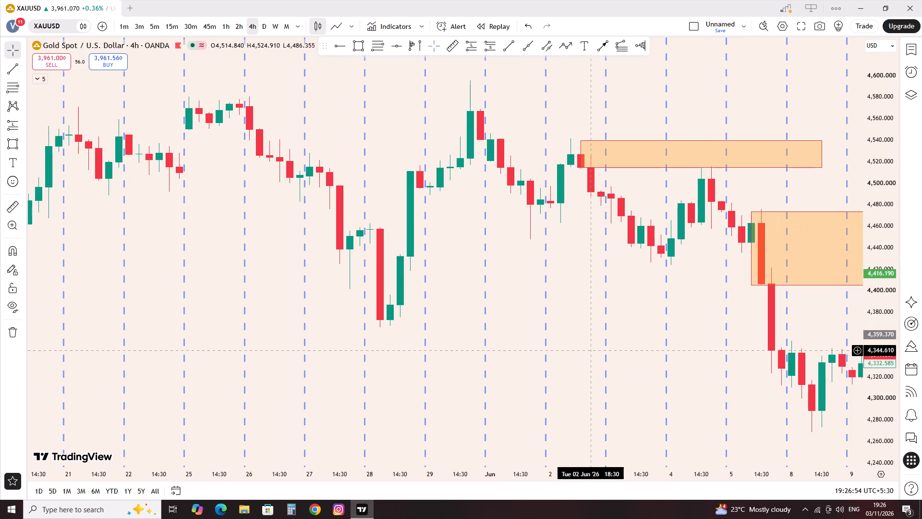
drag(574, 304, 560, 310)
drag(507, 117, 412, 146)
click(355, 45)
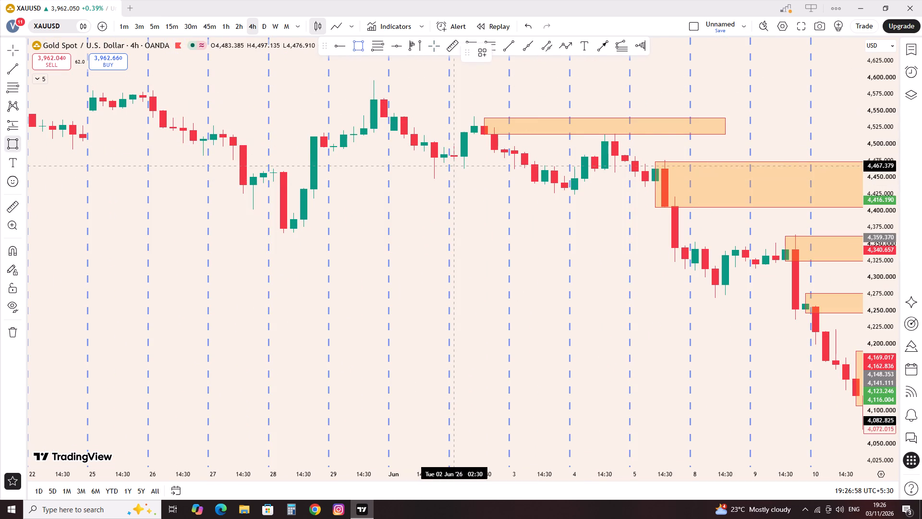
click(456, 145)
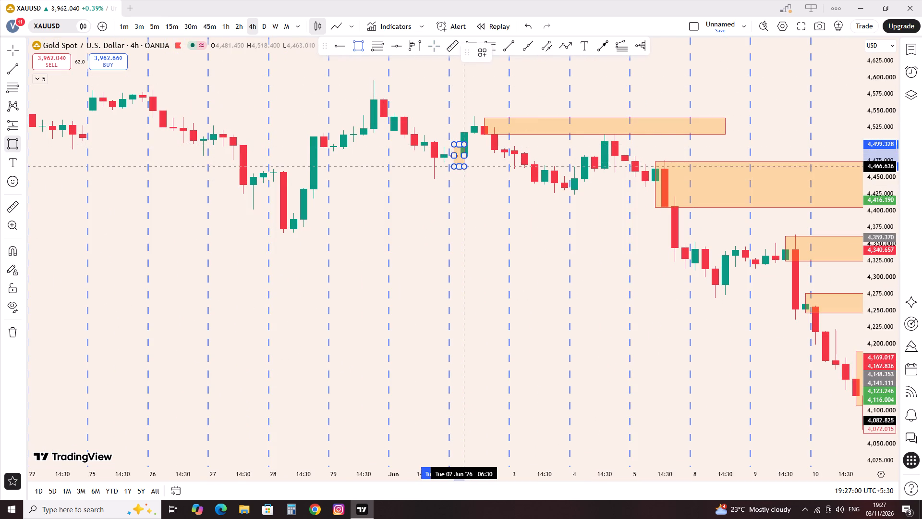
click(460, 168)
drag(465, 156, 665, 173)
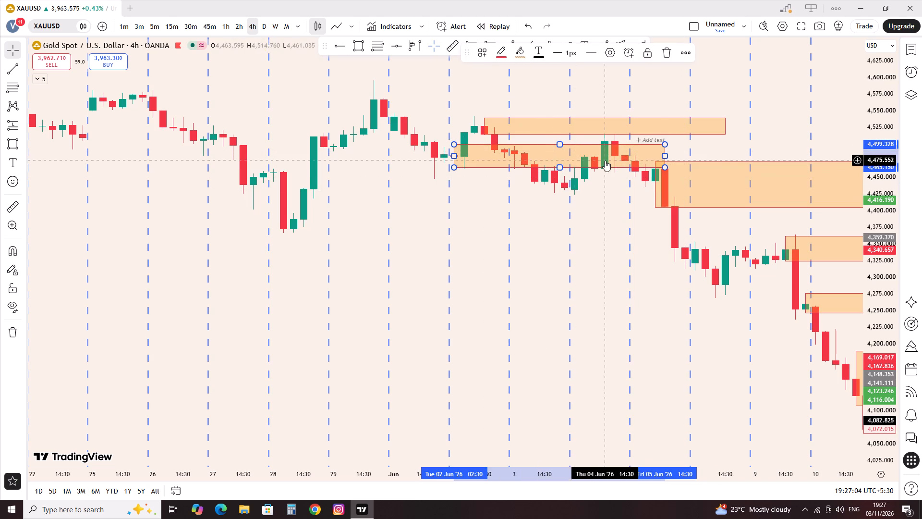
click(522, 230)
Draw a rectangle zone at 4,396.570–4,366.018 from 28 May 06:30 to about 16 June.
drag(295, 243, 388, 273)
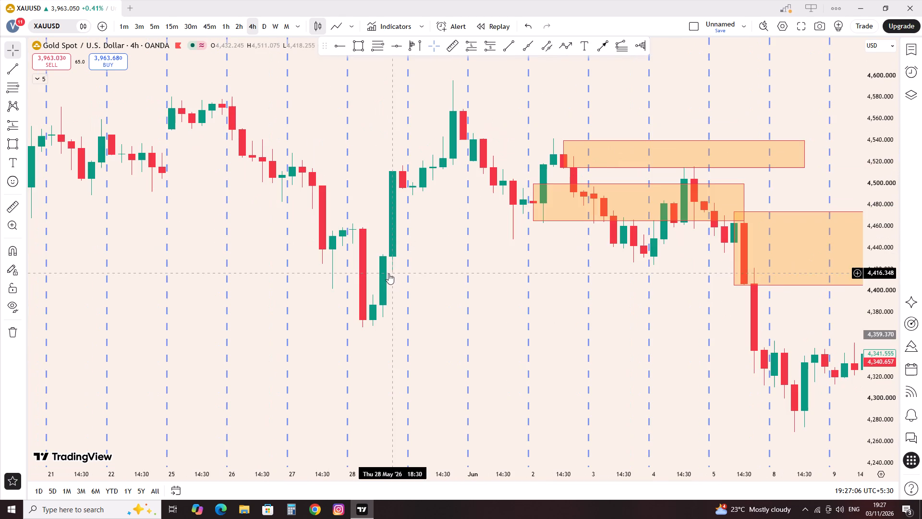
drag(345, 260, 367, 266)
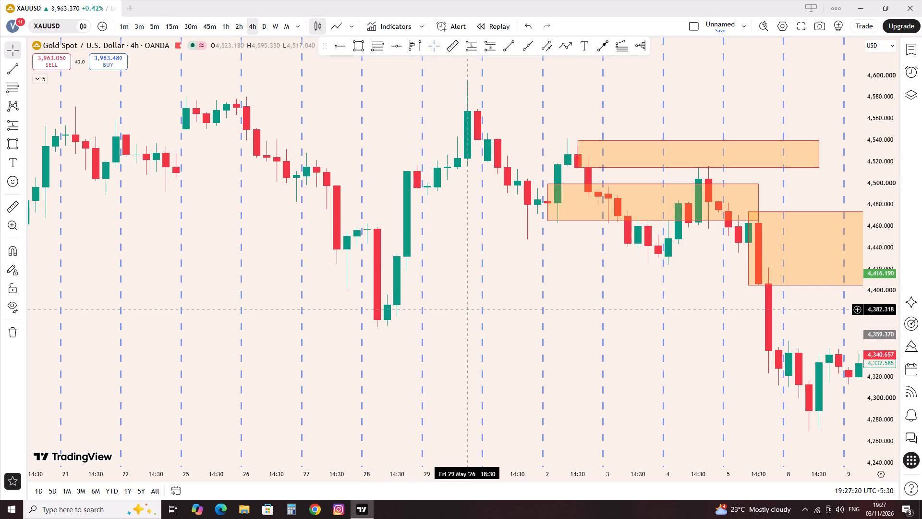
scroll(524, 315, down, 3)
drag(572, 305, 262, 330)
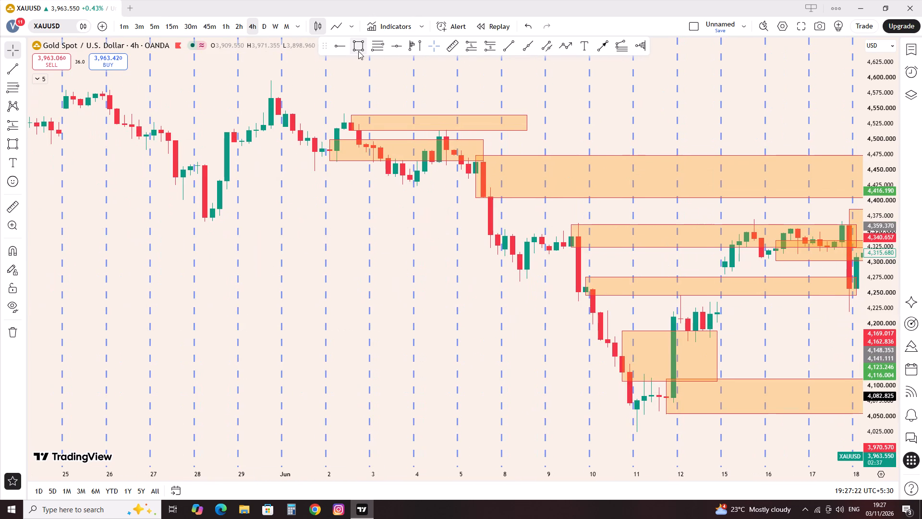
click(358, 53)
click(205, 222)
click(229, 203)
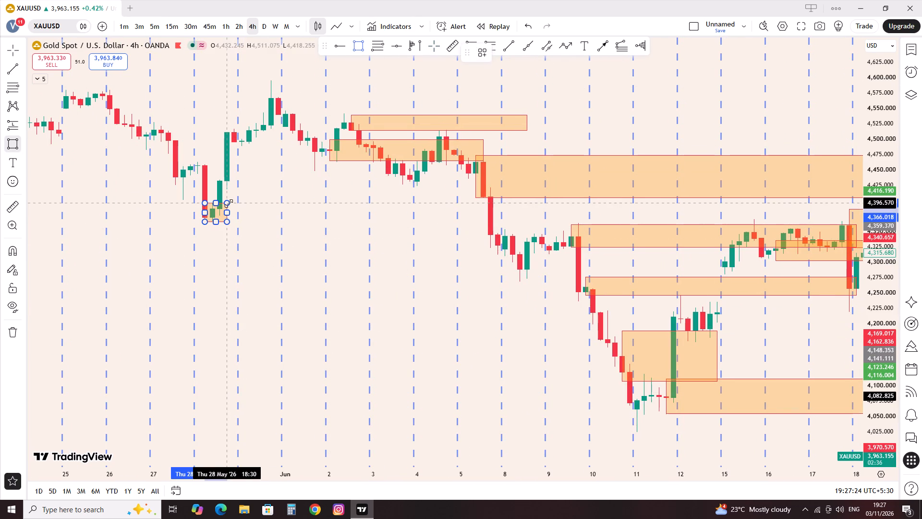
drag(230, 213, 741, 246)
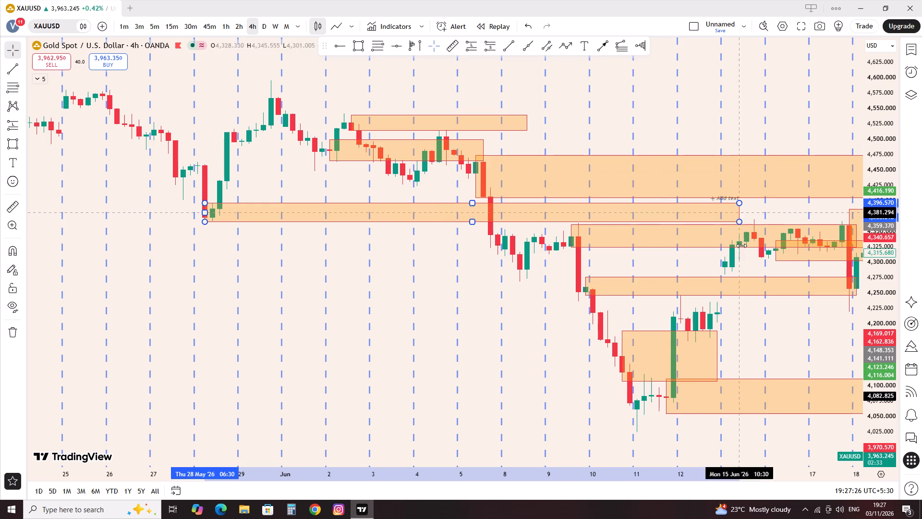
drag(741, 246, 775, 252)
Extend the right edge of the 4,396.570–4,366.018 zone starting 28 May to 18 June 02:30.
drag(477, 306, 302, 352)
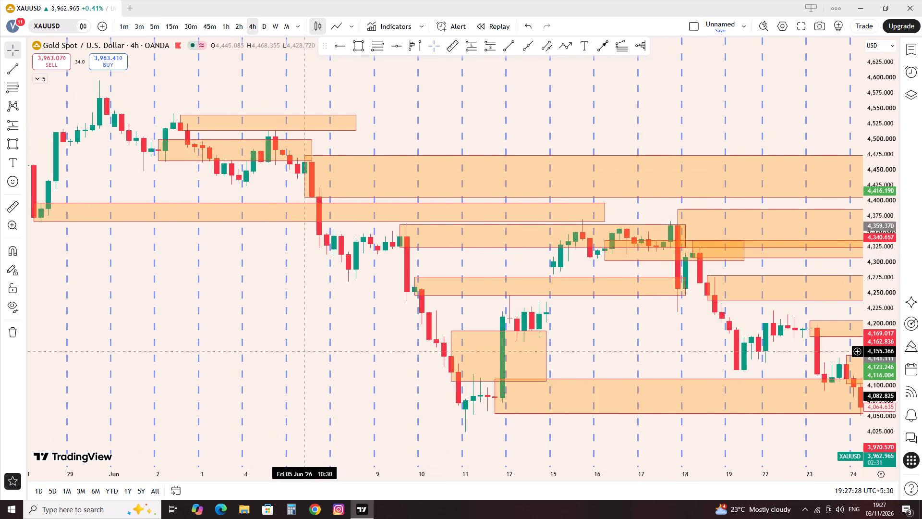
drag(319, 295, 320, 284)
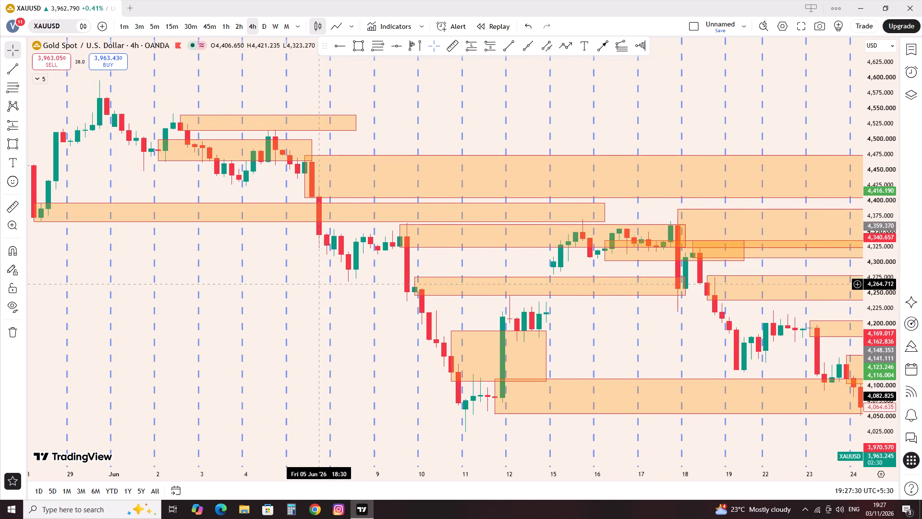
drag(320, 284, 199, 327)
drag(487, 177, 570, 189)
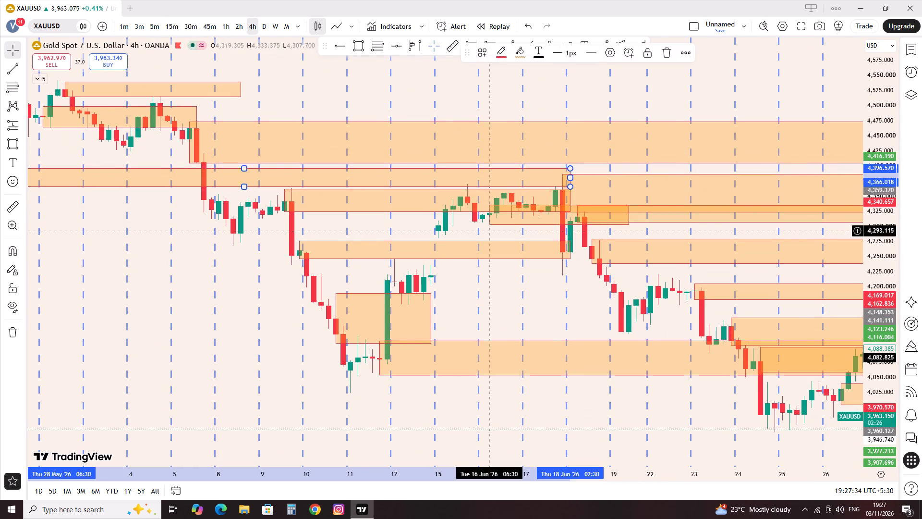
Bring the 18 May to 10 June candles into view and activate the Rectangle tool for another zone.
drag(218, 344, 226, 346)
drag(119, 343, 308, 383)
drag(242, 346, 388, 424)
scroll(359, 331, up, 1)
drag(178, 318, 421, 401)
drag(376, 280, 472, 328)
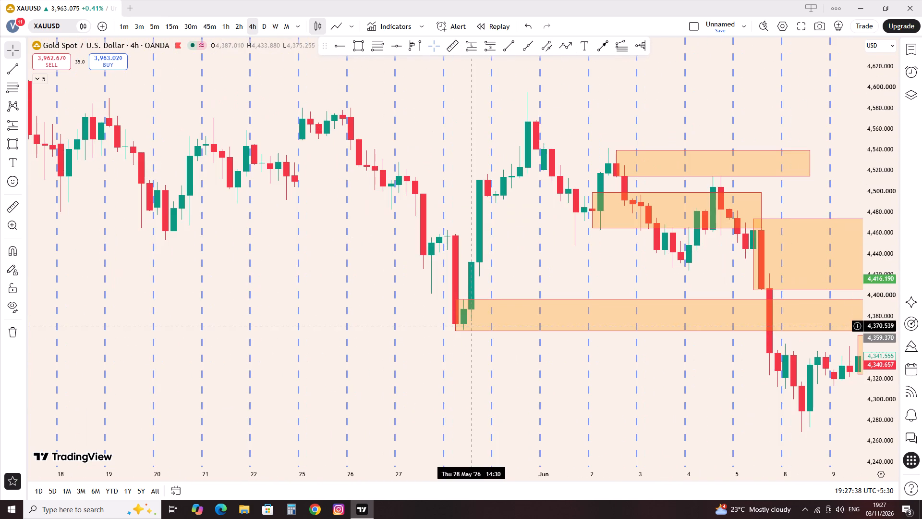
drag(574, 259, 546, 266)
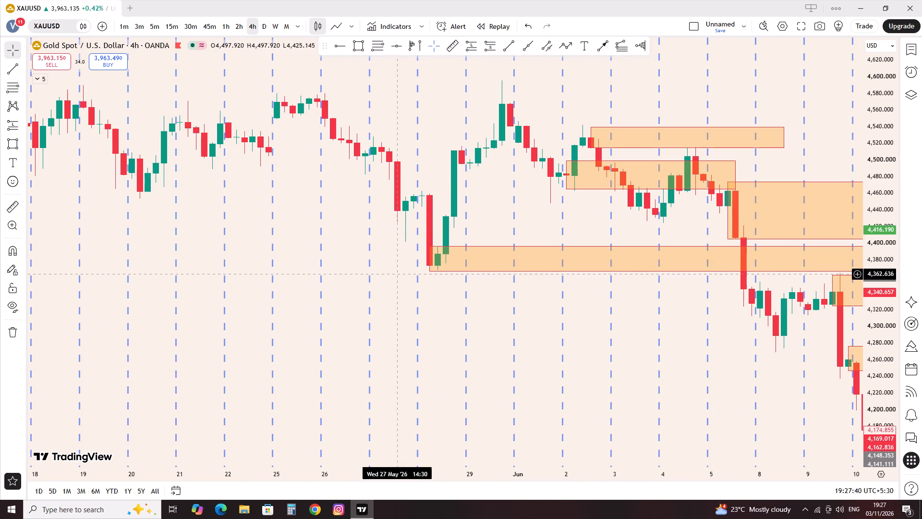
click(355, 49)
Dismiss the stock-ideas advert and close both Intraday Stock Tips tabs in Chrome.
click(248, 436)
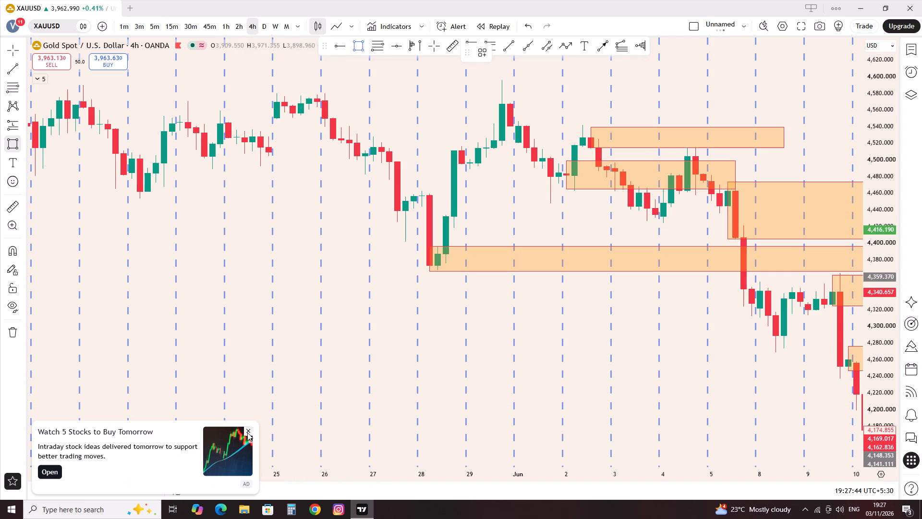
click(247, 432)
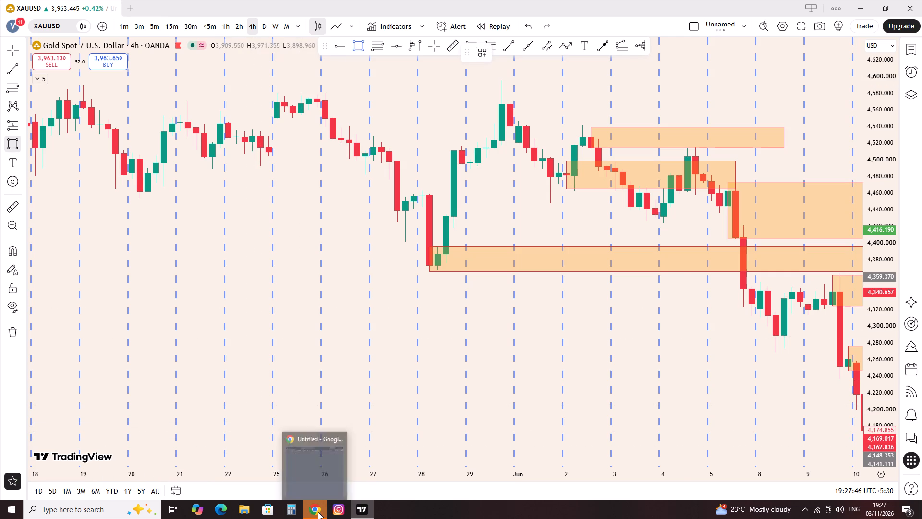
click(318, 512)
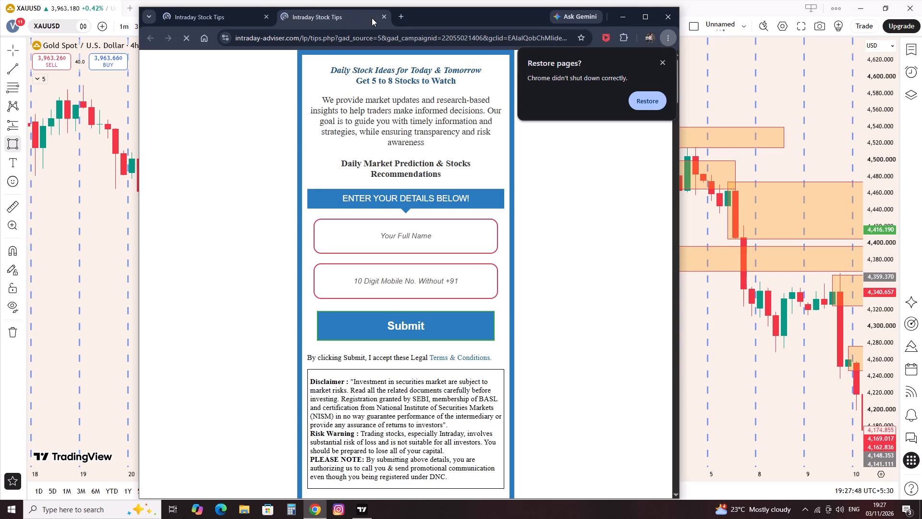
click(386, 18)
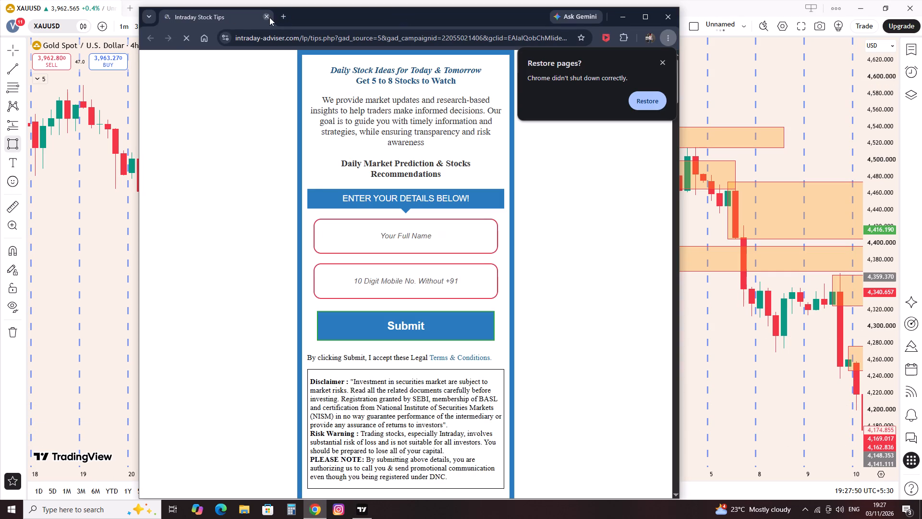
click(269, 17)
Draw a rectangle zone at 4,462.563–4,435.202 from 28 May 02:30 to about 4 June 06:30.
scroll(317, 308, up, 1)
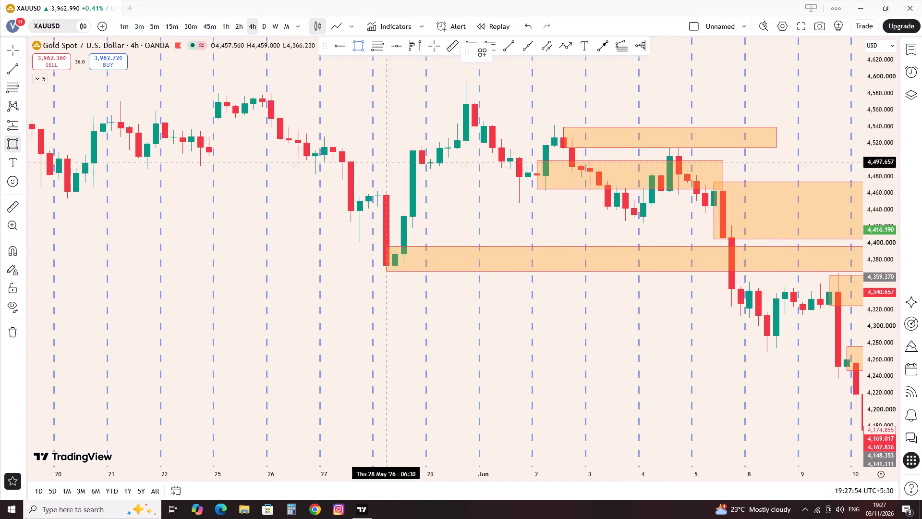
click(375, 191)
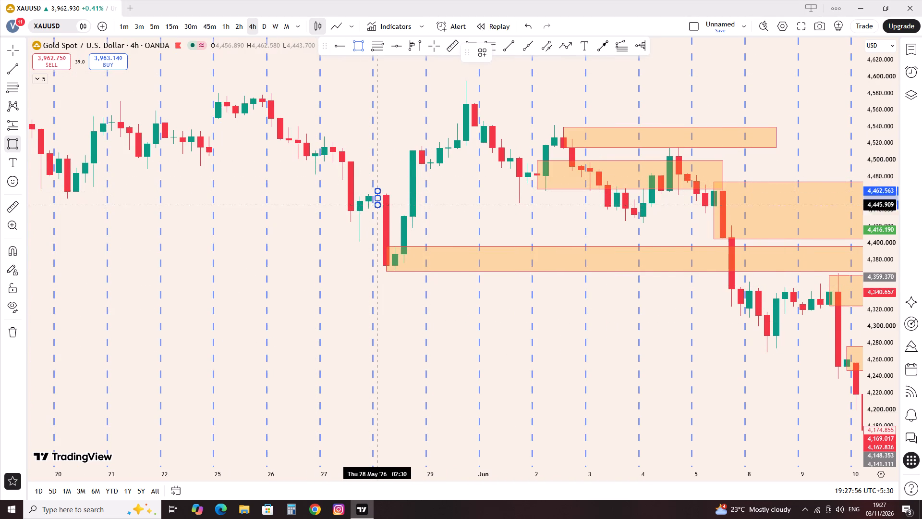
click(381, 214)
drag(376, 207, 444, 210)
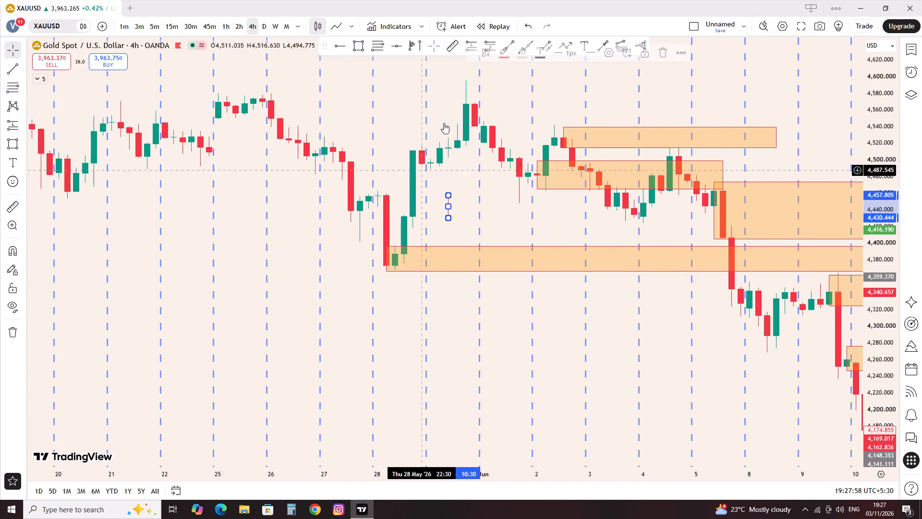
click(523, 23)
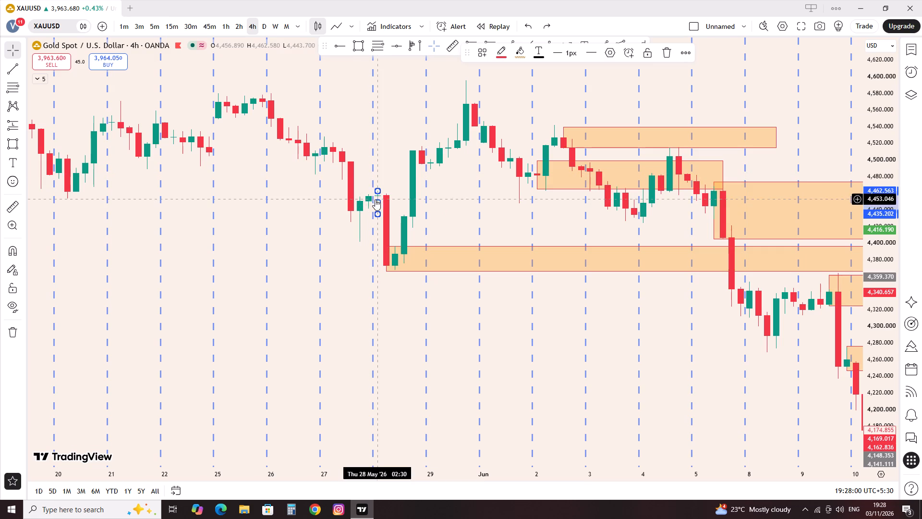
click(375, 199)
drag(377, 204, 637, 248)
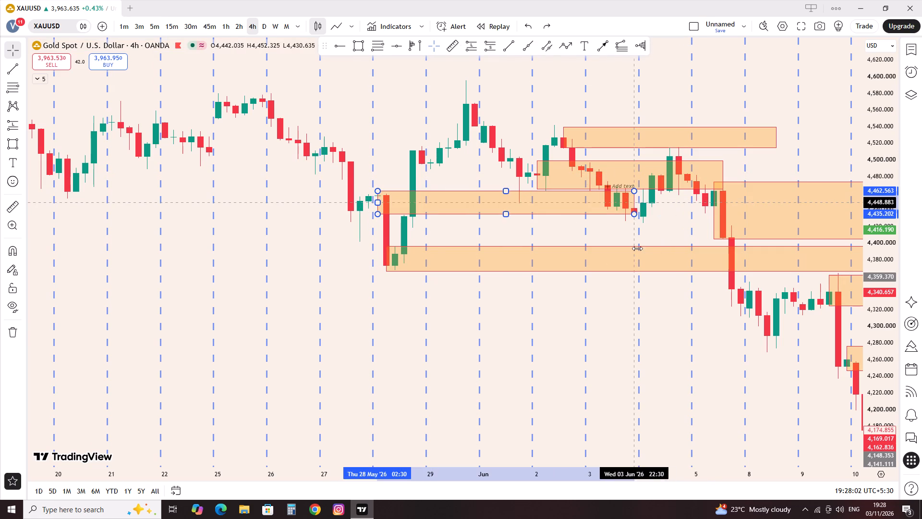
drag(637, 248, 649, 248)
click(561, 235)
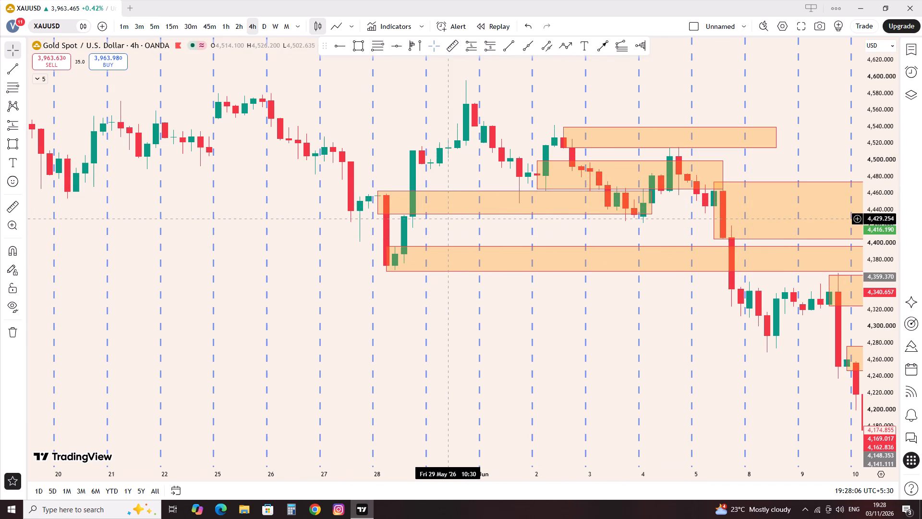
Draw a rectangle zone at 4,516.138–4,477.050 from 27 May 10:30 to 1 June 10:30.
drag(233, 237, 273, 262)
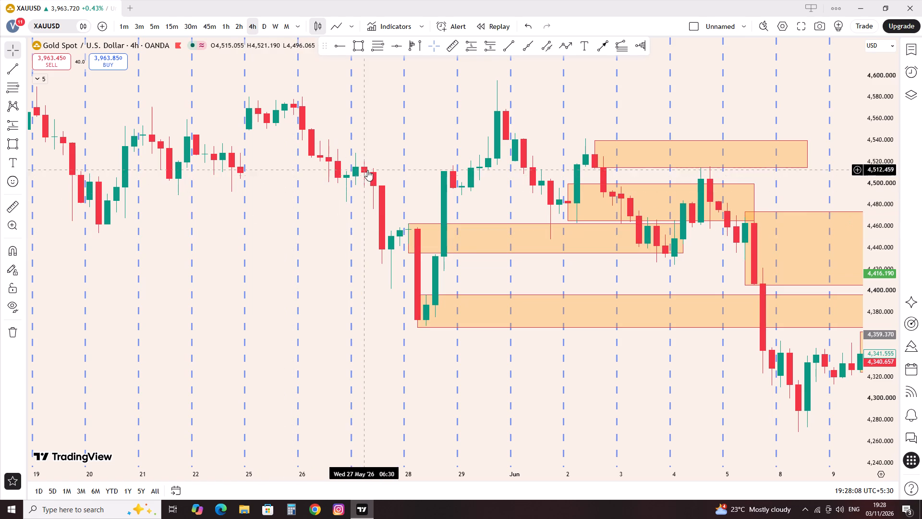
click(367, 48)
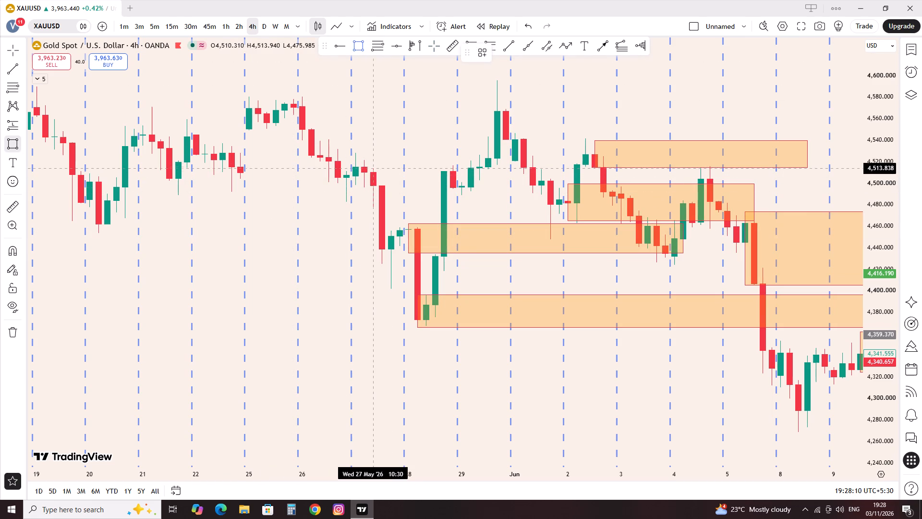
click(371, 166)
click(369, 208)
drag(374, 188, 487, 201)
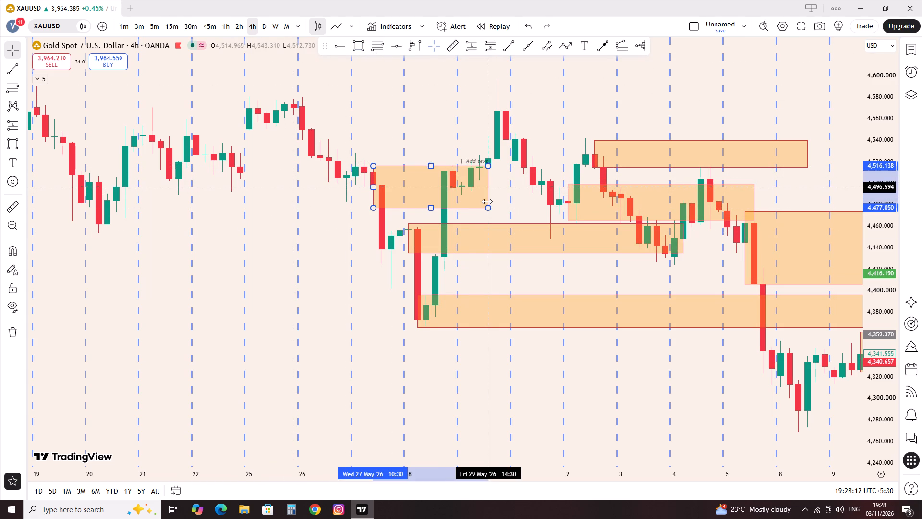
drag(487, 201, 522, 195)
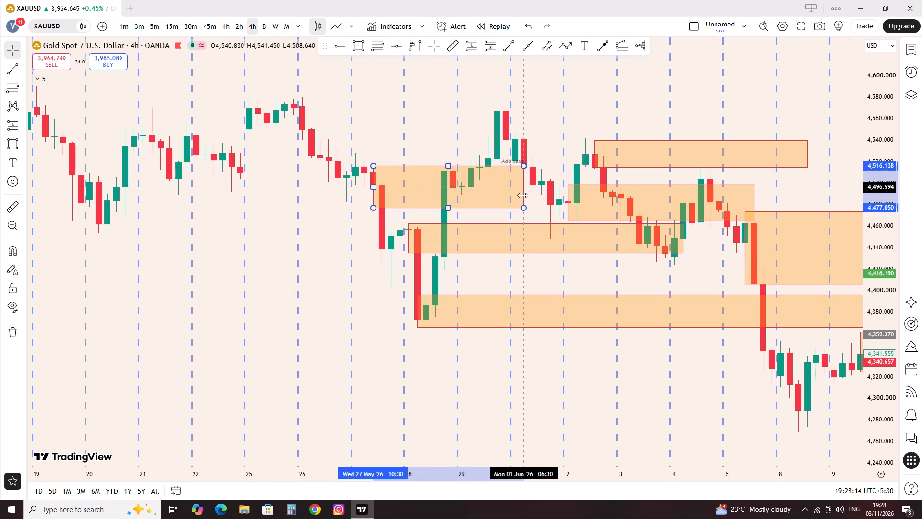
drag(522, 195, 536, 196)
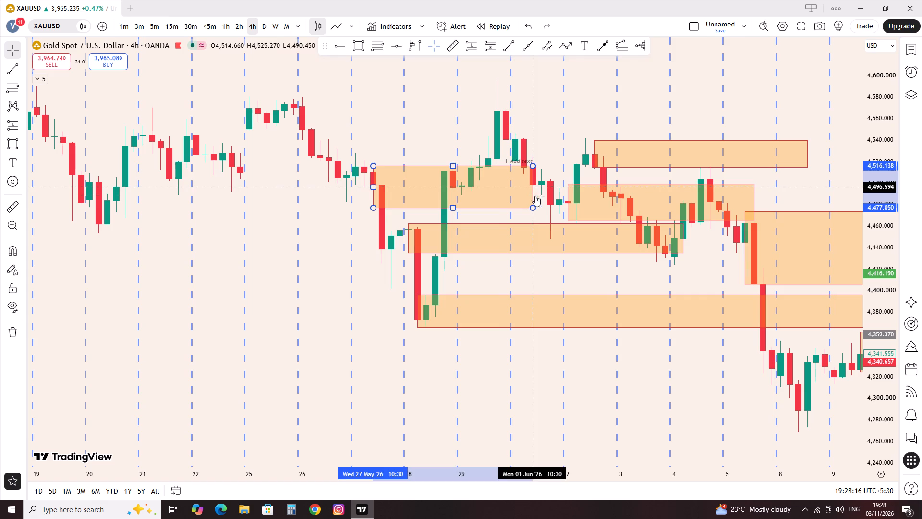
click(401, 126)
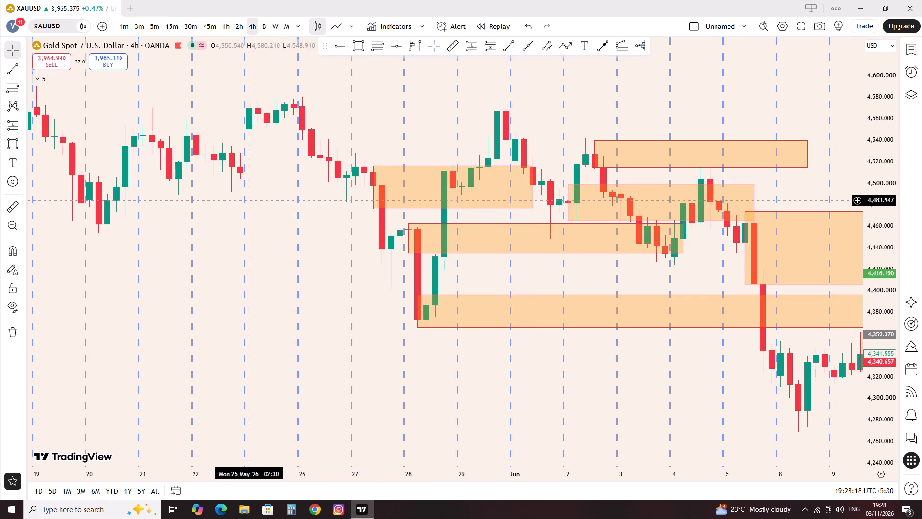
Draw a rectangle zone at 4,578.679–4,564.423 from 26 May 02:30 to 2 June 22:30.
click(364, 49)
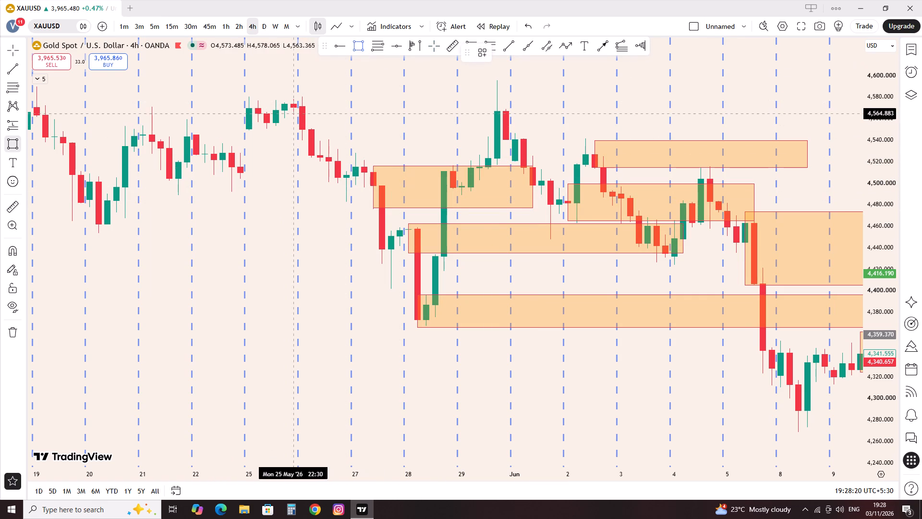
click(303, 99)
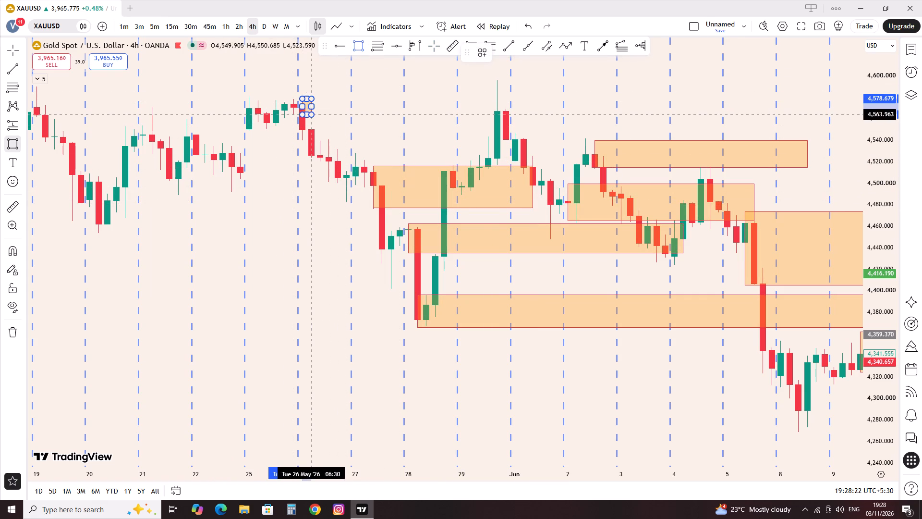
click(323, 114)
drag(323, 106, 613, 120)
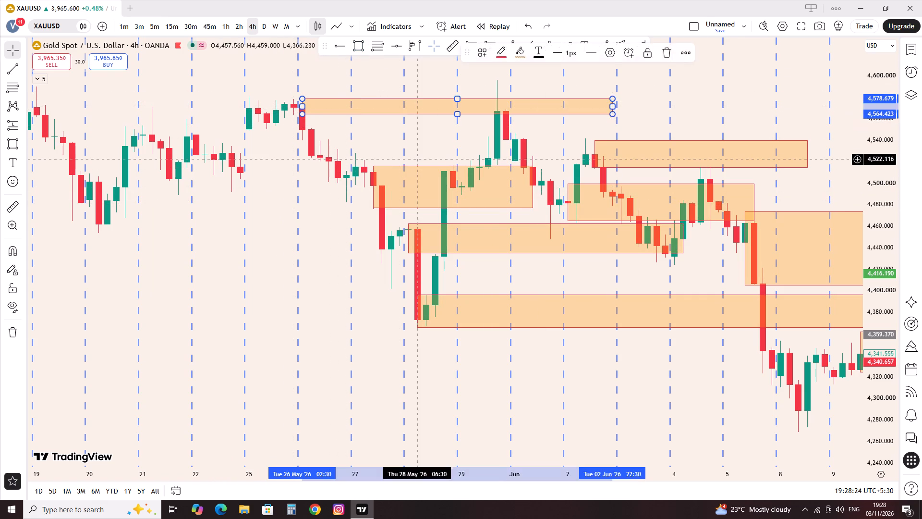
click(417, 160)
Draw a rectangle zone at 4,507.310–4,465.695 from 20 May 14:30 to about 25 May 18:30.
drag(204, 188, 403, 292)
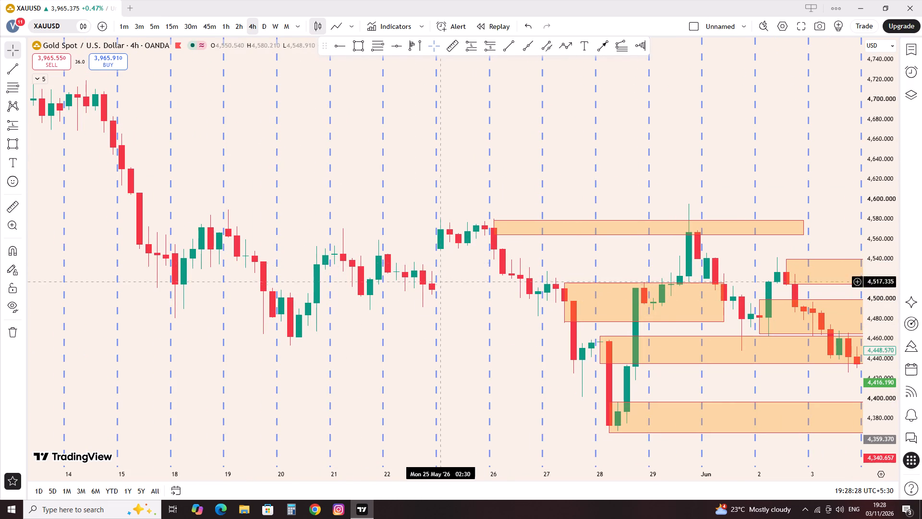
drag(317, 342, 506, 401)
scroll(521, 389, up, 3)
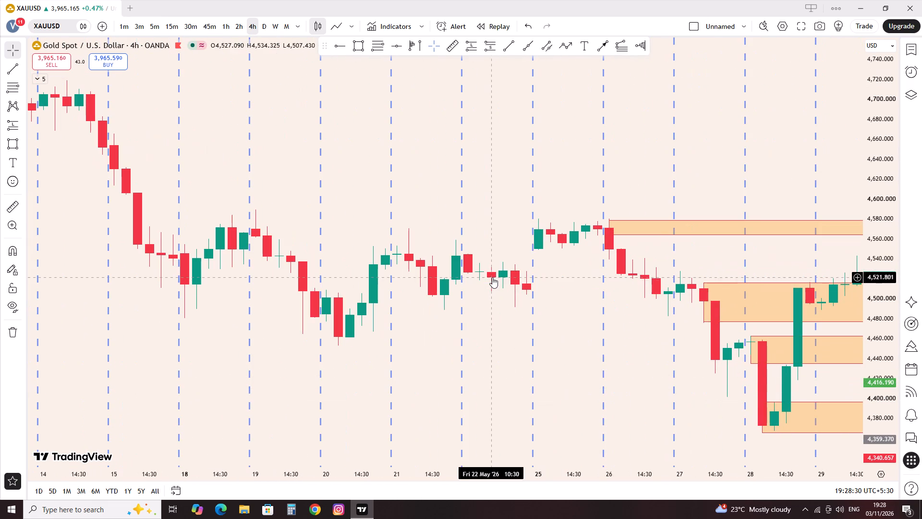
drag(443, 354, 391, 359)
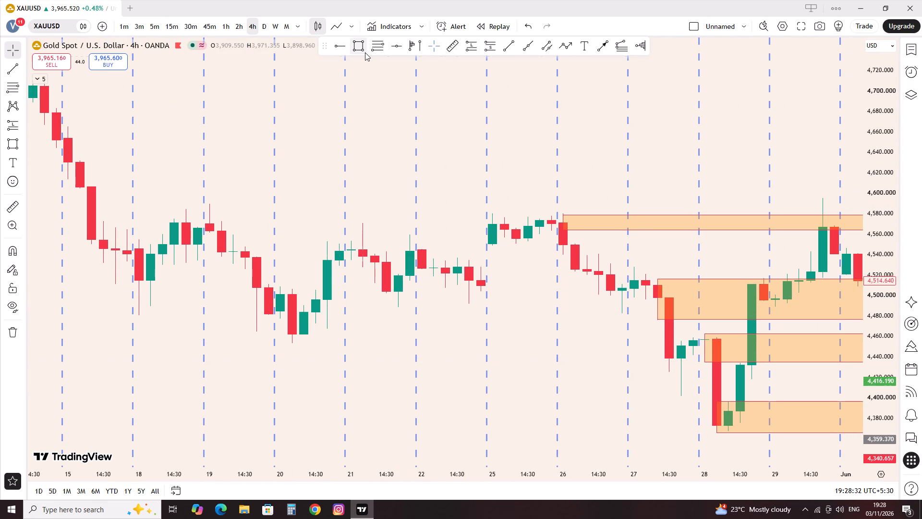
click(364, 52)
click(312, 288)
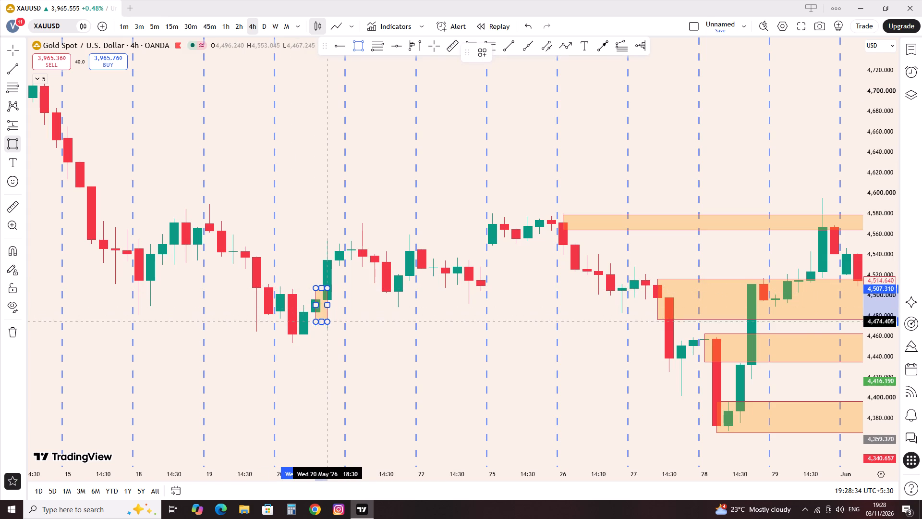
click(325, 331)
drag(327, 309, 412, 323)
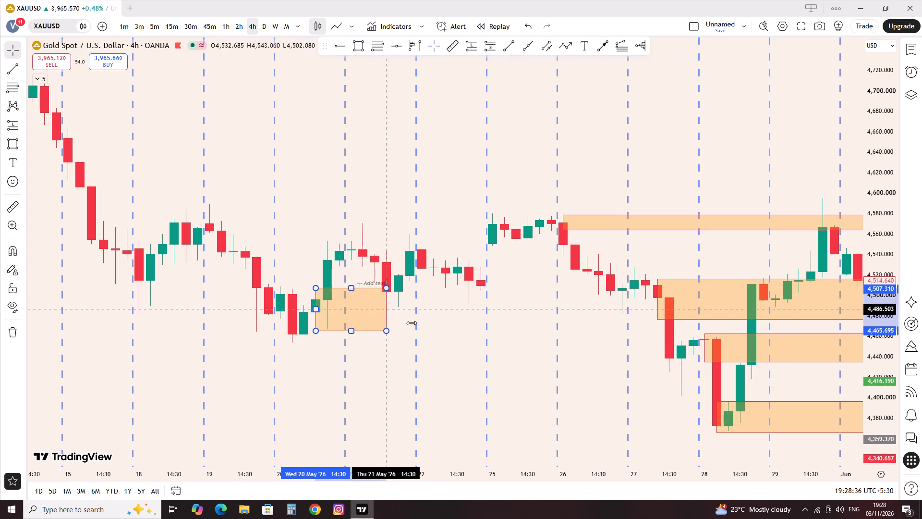
drag(412, 323, 481, 325)
click(473, 386)
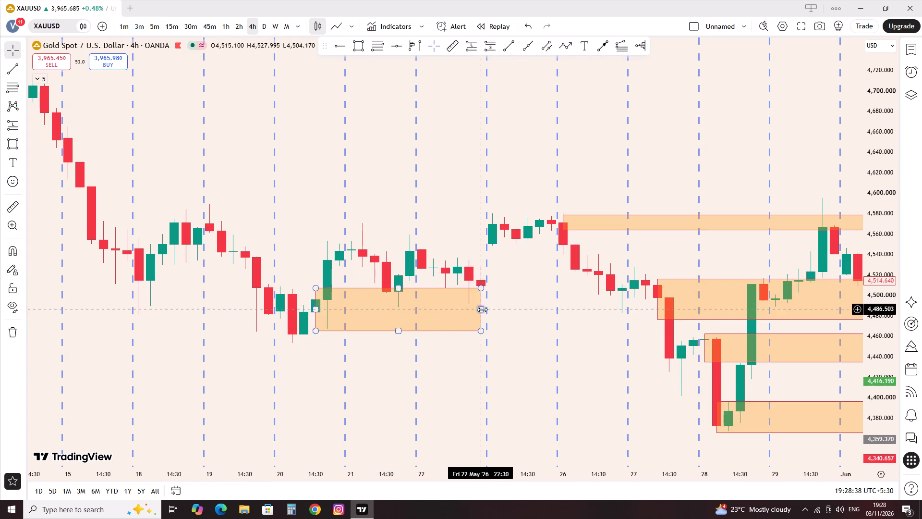
drag(482, 309, 540, 328)
click(396, 379)
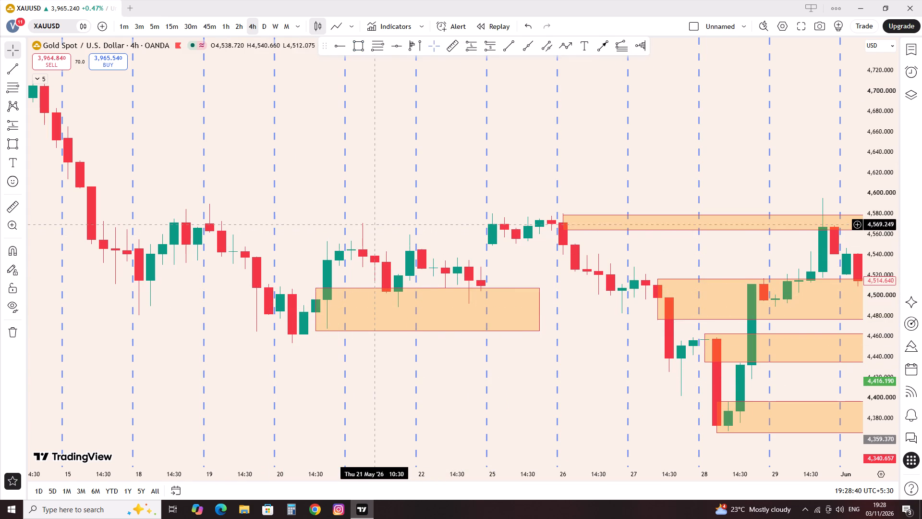
Draw a rectangle zone at 4,592.752–4,553.059 from 19 May 02:30 to about 26 May 06:30.
drag(291, 238, 366, 253)
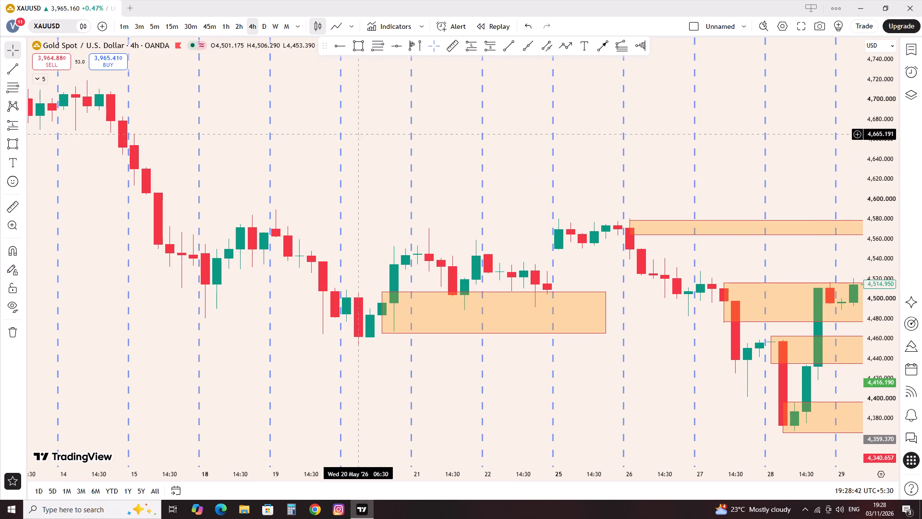
click(367, 52)
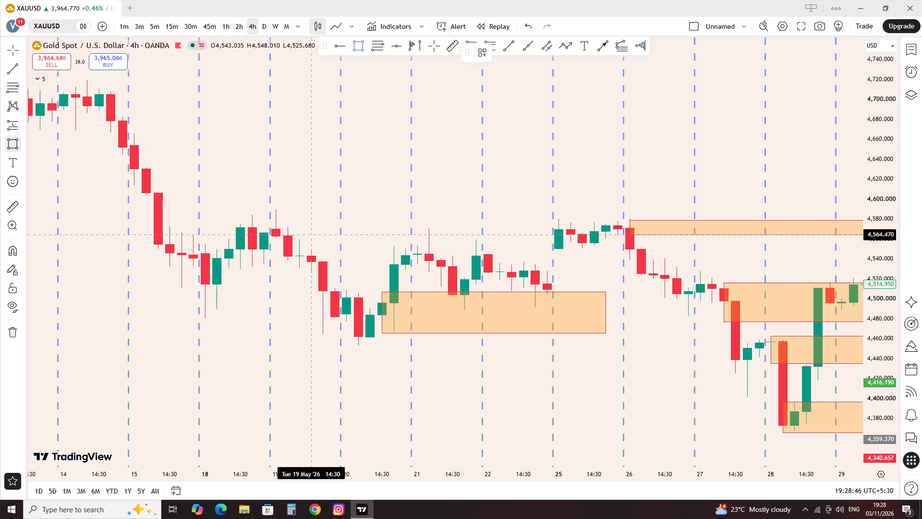
click(273, 207)
click(280, 246)
drag(277, 225, 418, 225)
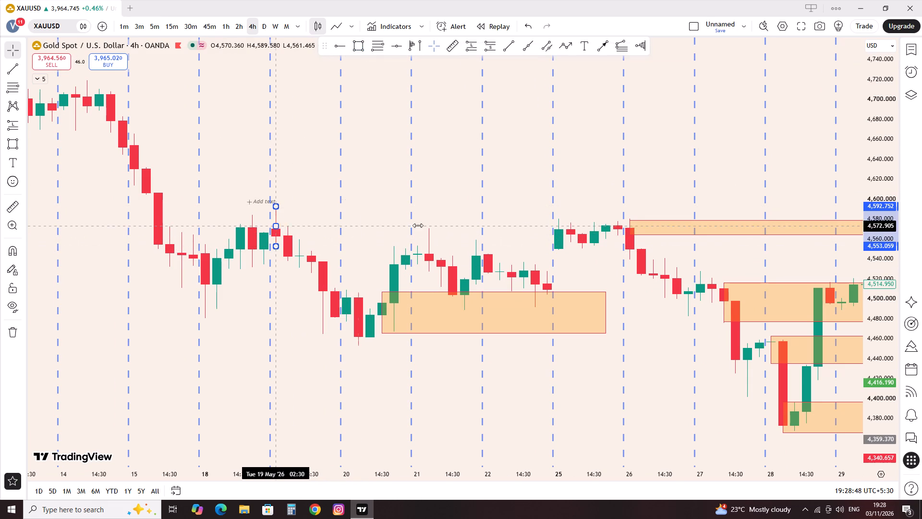
drag(418, 225, 635, 222)
click(553, 130)
Draw a rectangle zone at 4,546.113–4,524.282 from 19 May 14:30 to about 21 May 02:30.
click(359, 42)
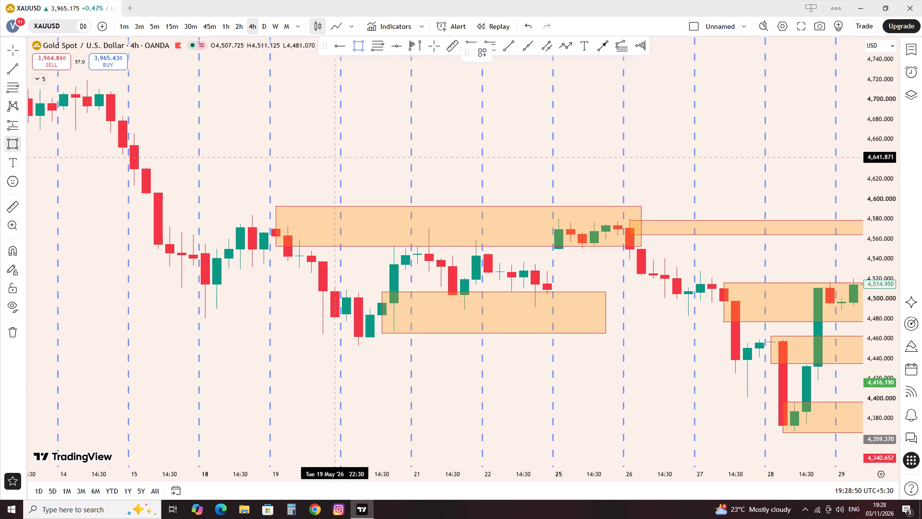
click(307, 251)
click(318, 279)
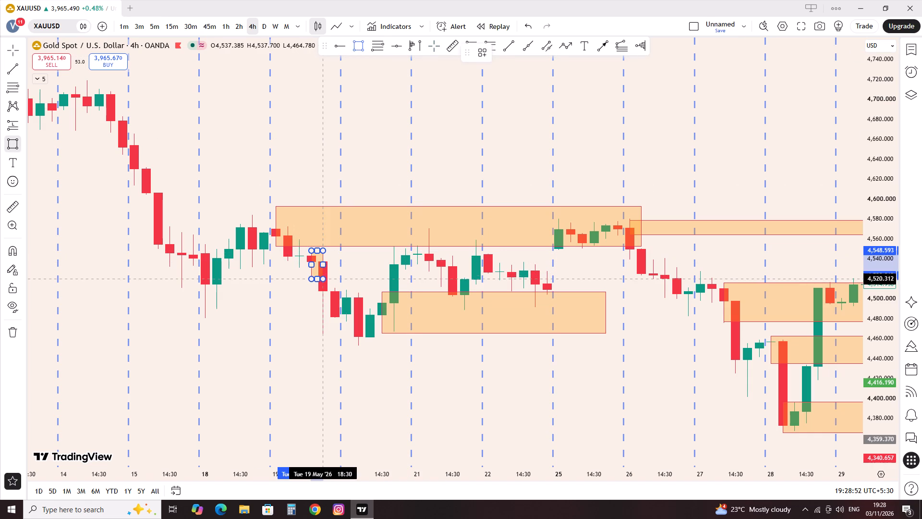
drag(318, 267, 348, 269)
drag(336, 266, 333, 266)
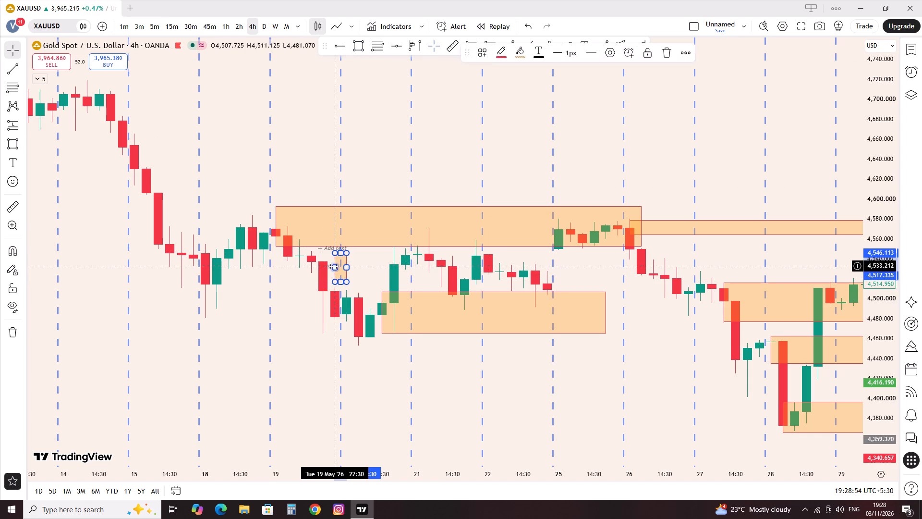
drag(333, 266, 309, 264)
drag(329, 284, 331, 272)
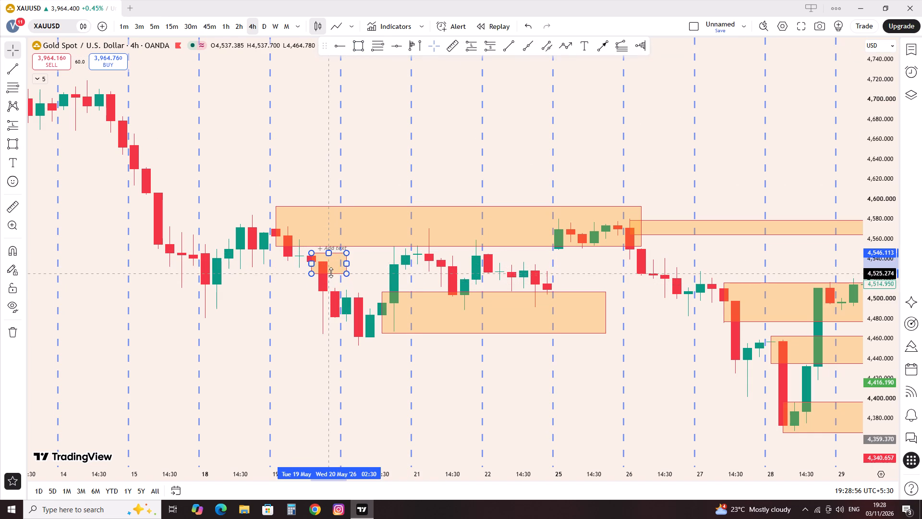
drag(331, 272, 331, 275)
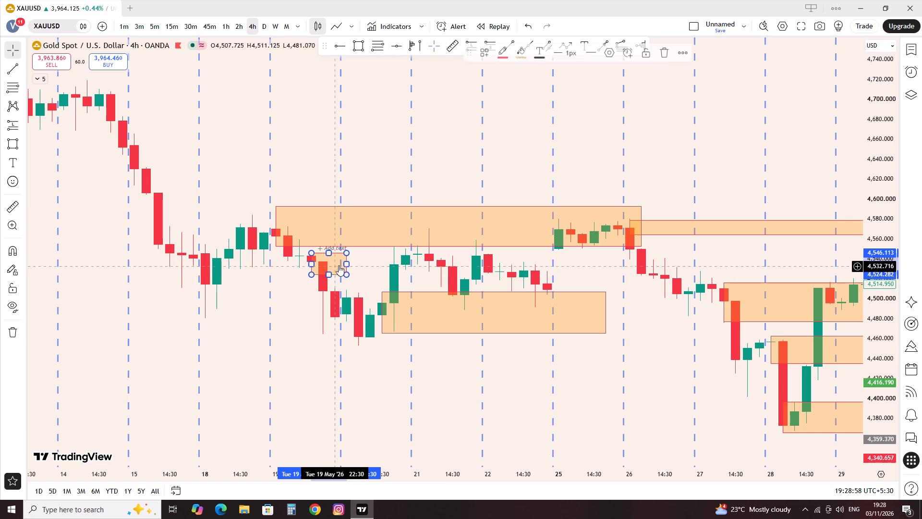
click(348, 260)
click(346, 260)
drag(346, 265, 416, 275)
click(435, 285)
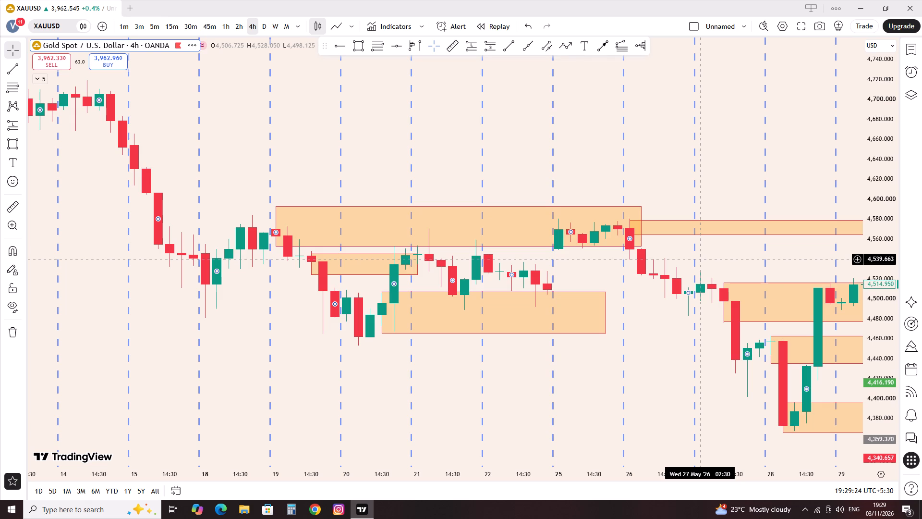
Draw a rectangle zone at 4,708.161–4,686.087 from 14 May 14:30 to about 19 May 10:30.
click(502, 128)
drag(365, 126, 628, 299)
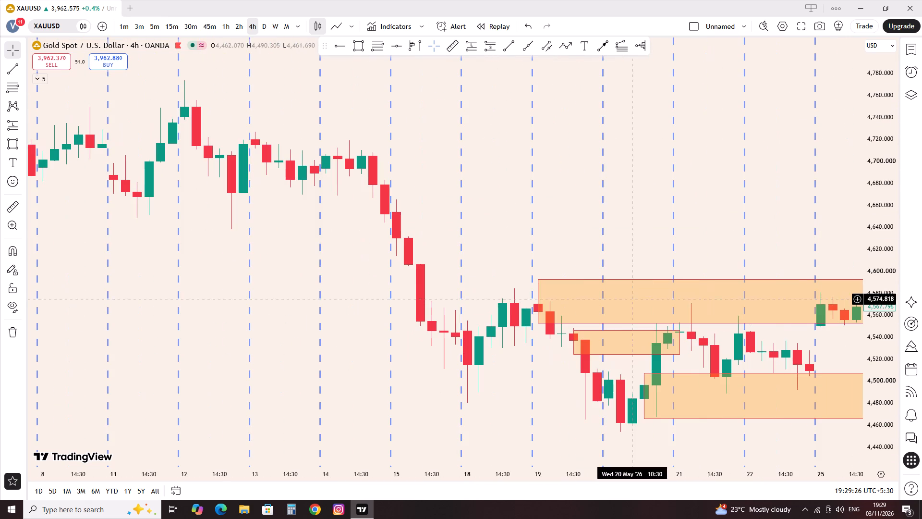
drag(659, 249, 580, 263)
scroll(574, 266, down, 3)
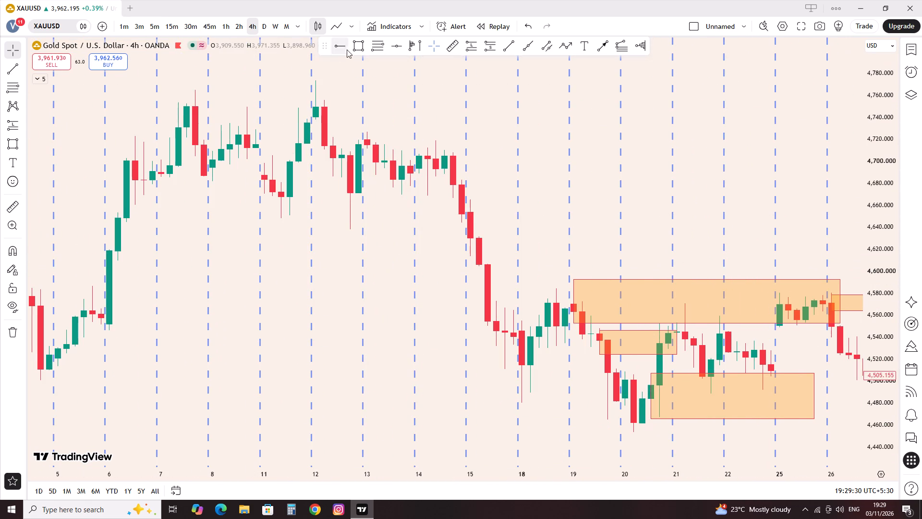
click(354, 46)
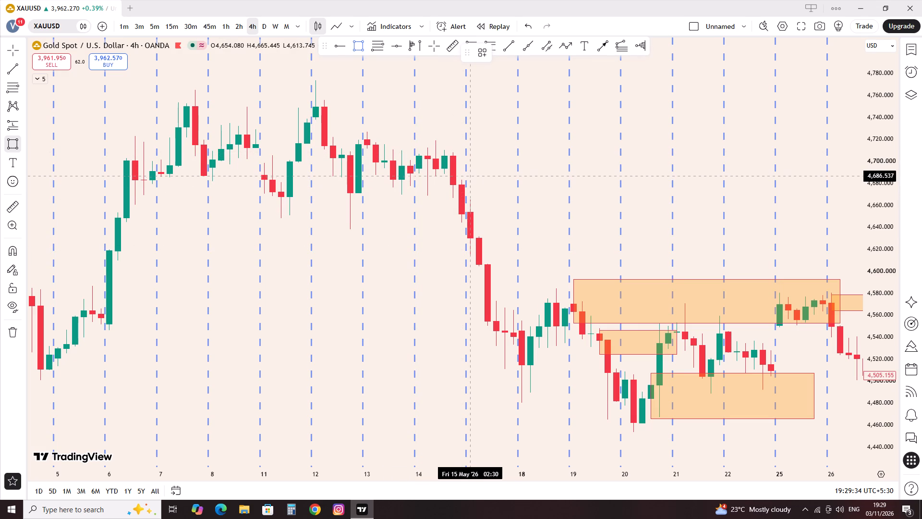
click(446, 153)
click(449, 177)
drag(455, 163, 590, 207)
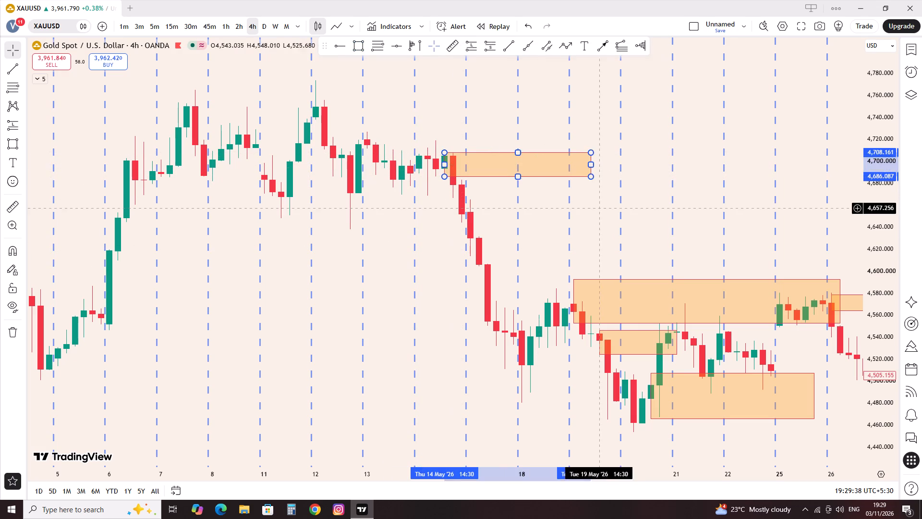
click(610, 210)
Draw an overlapping rectangle zone from about 4,708 down to 4,665.815, spanning 14 May 18:30 to 20 May 18:30.
click(352, 51)
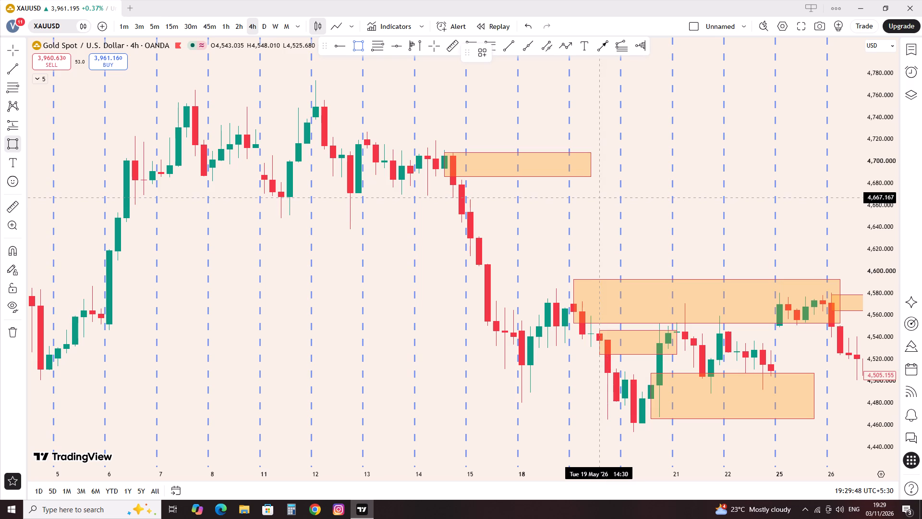
click(450, 199)
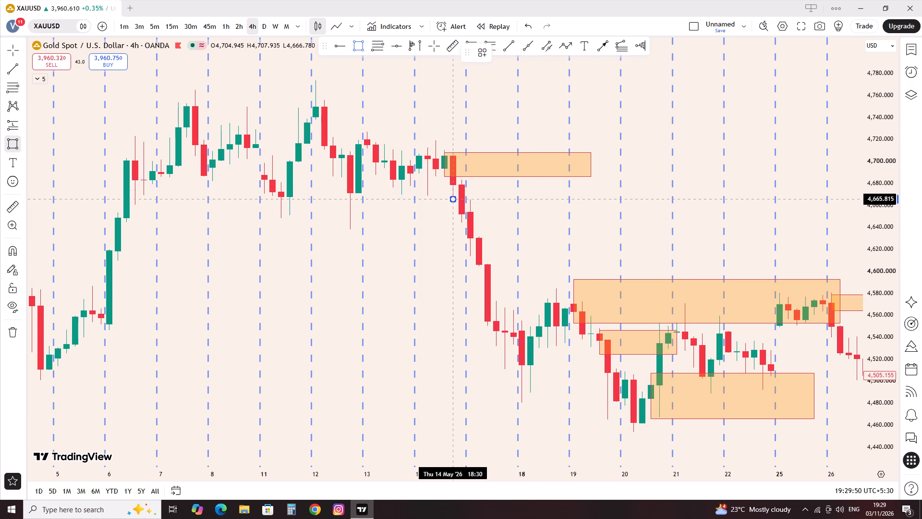
click(454, 156)
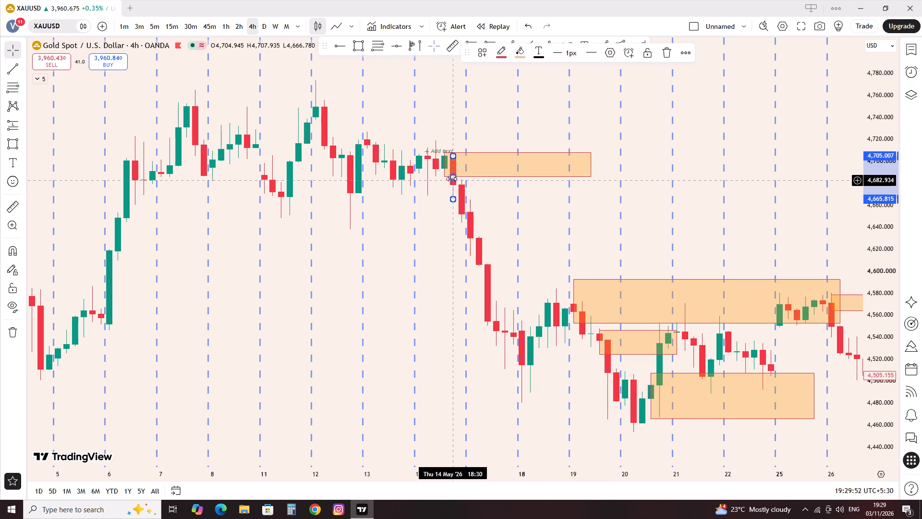
drag(451, 179, 659, 207)
click(682, 233)
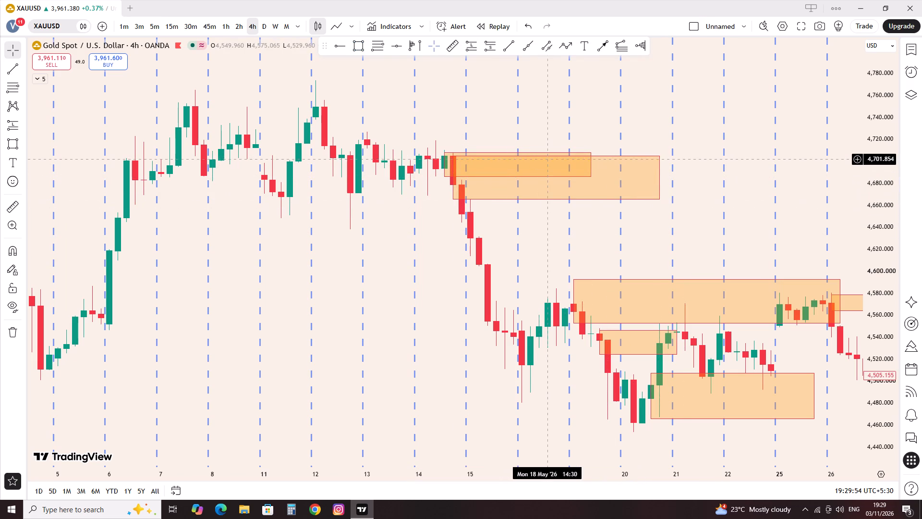
drag(554, 158, 552, 150)
click(552, 150)
drag(552, 150, 556, 152)
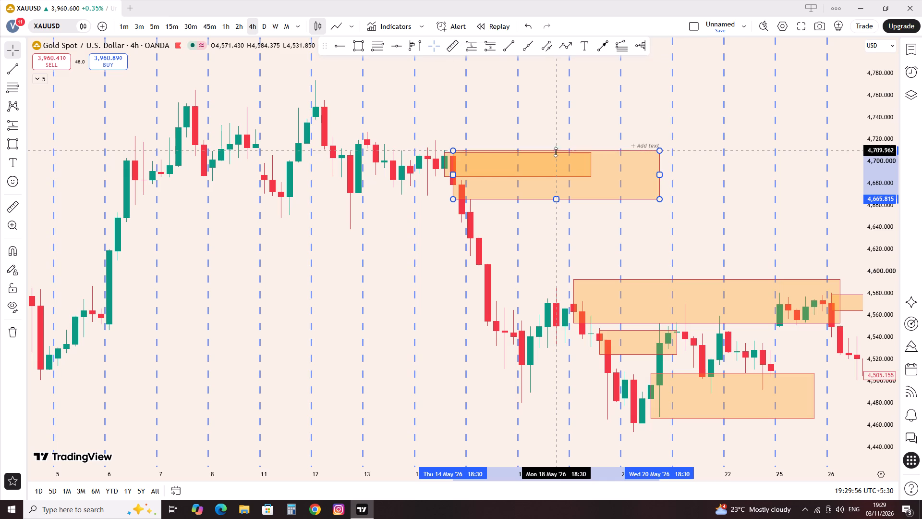
drag(556, 152, 559, 153)
click(560, 149)
Extend the larger 14 May zone forward to about the end of August, past the price peak that reaches it.
scroll(700, 217, down, 1)
drag(704, 224, 332, 248)
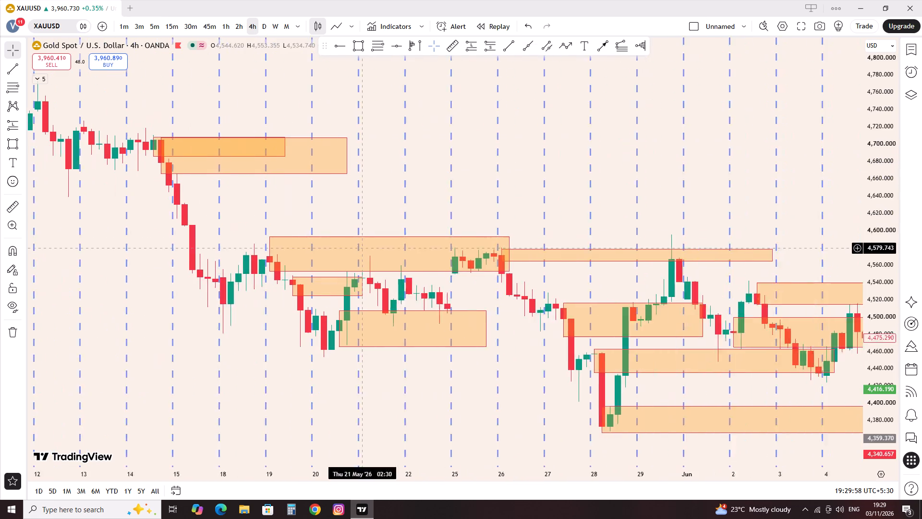
drag(332, 248, 332, 248)
scroll(410, 248, down, 7)
drag(733, 207, 387, 220)
scroll(416, 224, down, 7)
scroll(593, 227, down, 5)
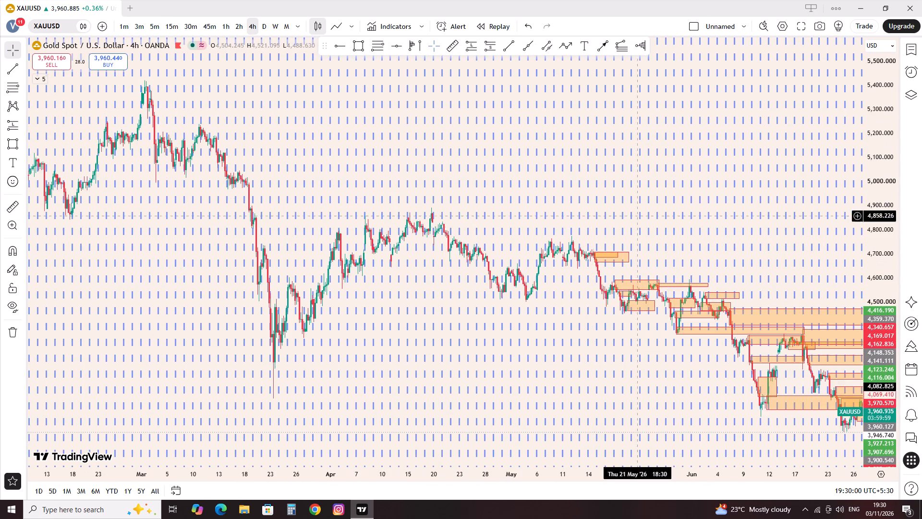
drag(703, 197, 223, 222)
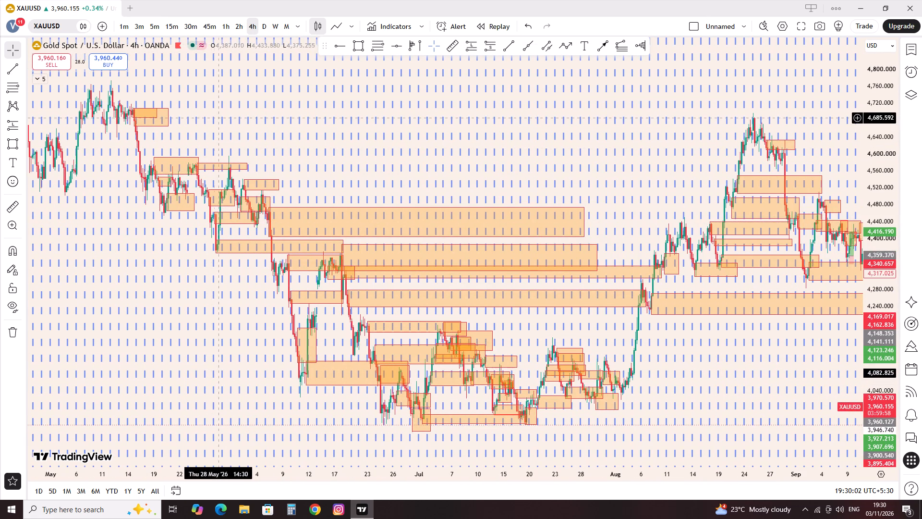
drag(167, 117, 790, 171)
click(647, 156)
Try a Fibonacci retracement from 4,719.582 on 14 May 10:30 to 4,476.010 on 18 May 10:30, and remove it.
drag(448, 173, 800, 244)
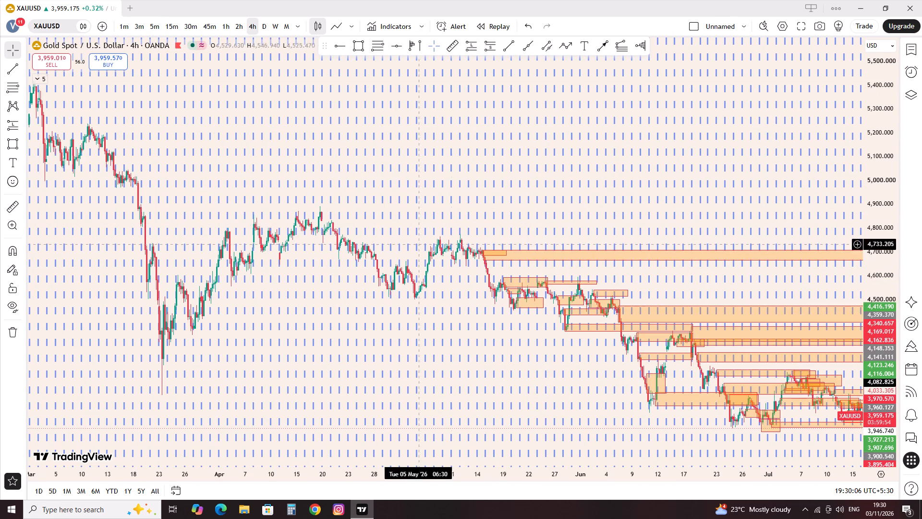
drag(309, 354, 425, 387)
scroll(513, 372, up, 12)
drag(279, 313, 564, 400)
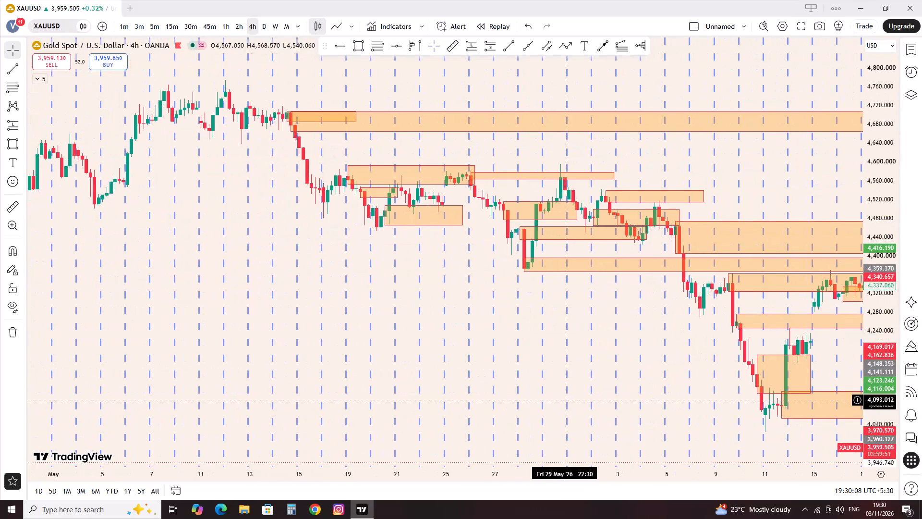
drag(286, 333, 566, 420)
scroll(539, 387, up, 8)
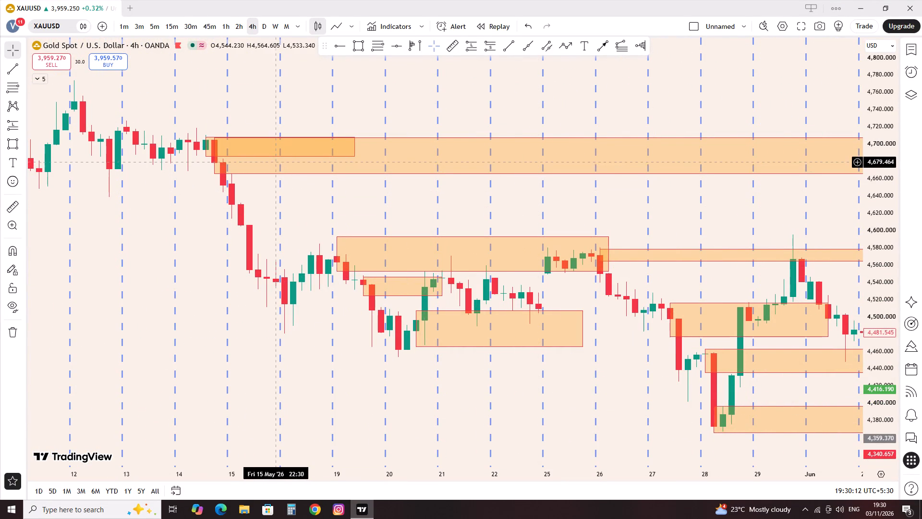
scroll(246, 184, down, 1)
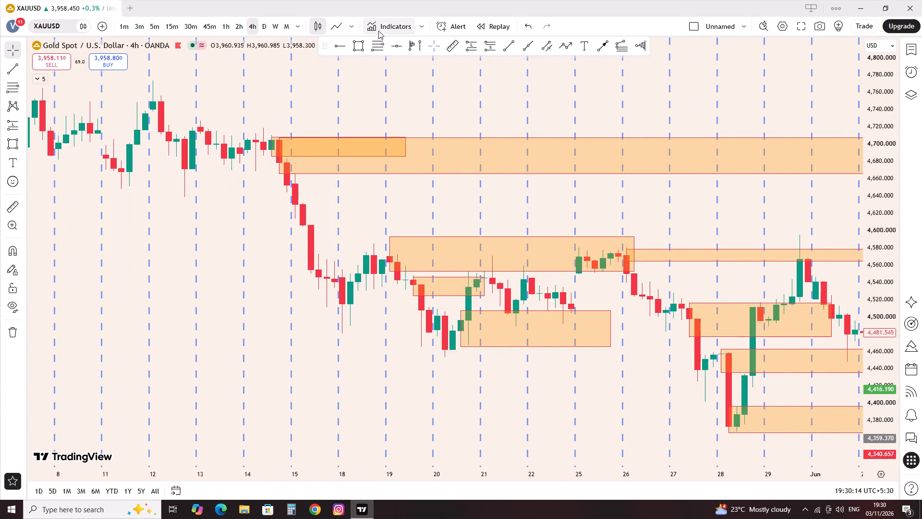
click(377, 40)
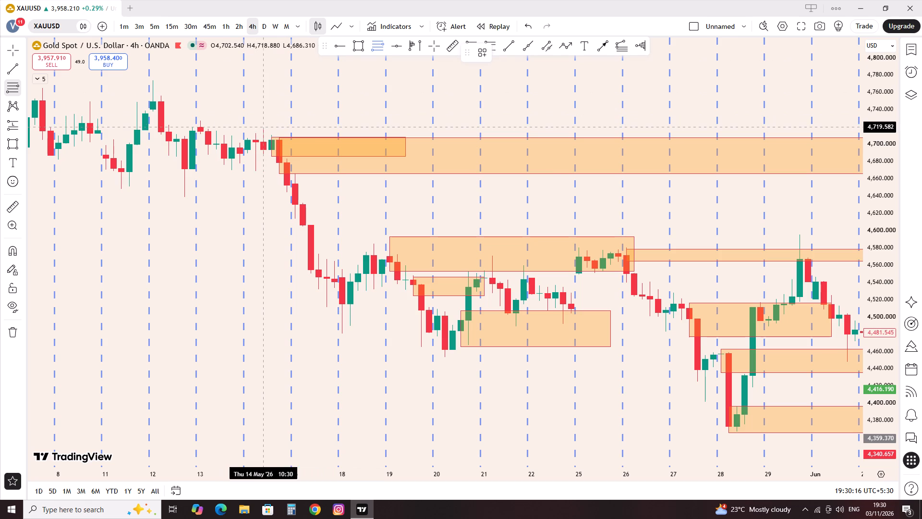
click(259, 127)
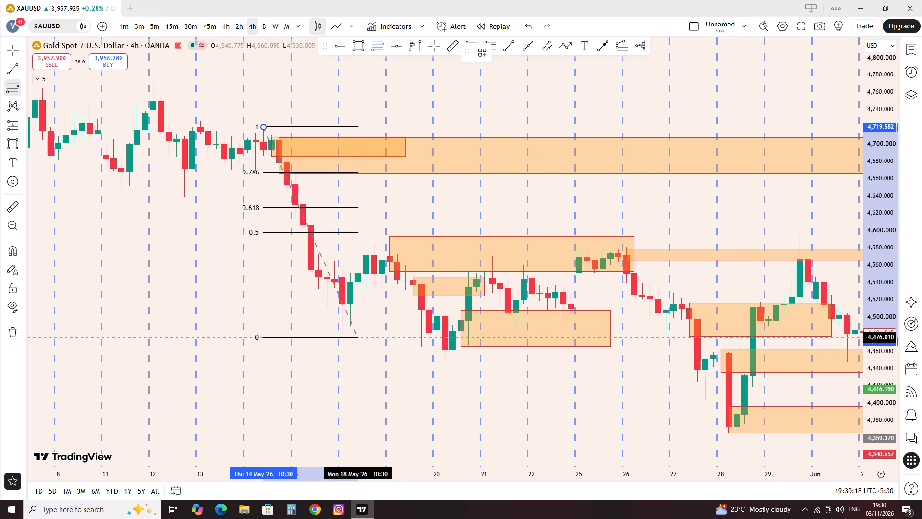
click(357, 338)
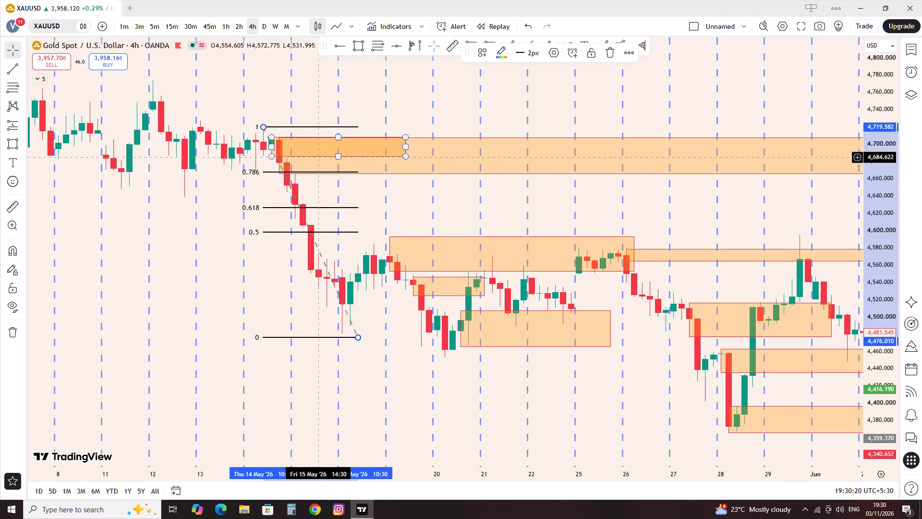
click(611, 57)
Draw a rectangle zone at 4,777.084–4,737.892 from 12 May 02:30 to about 14 May 14:30.
drag(198, 248, 197, 249)
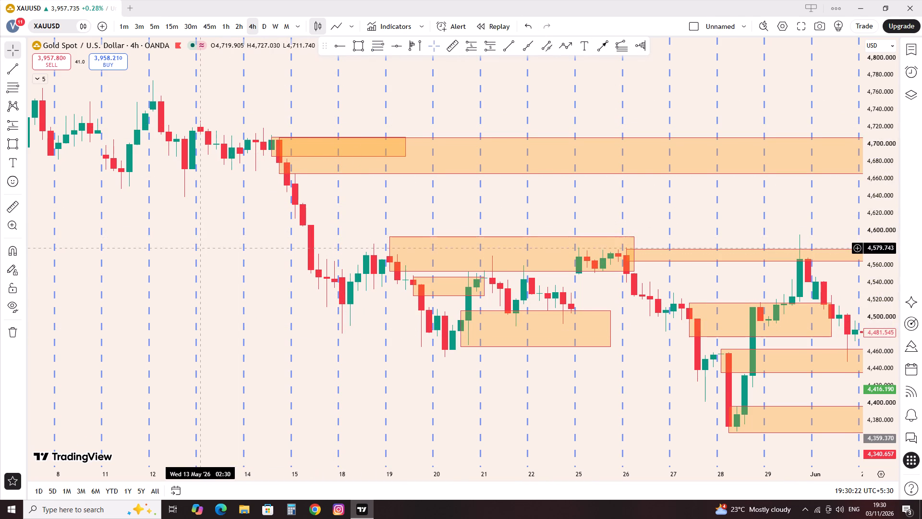
drag(197, 249, 569, 425)
scroll(542, 208, up, 1)
scroll(575, 128, up, 1)
click(352, 41)
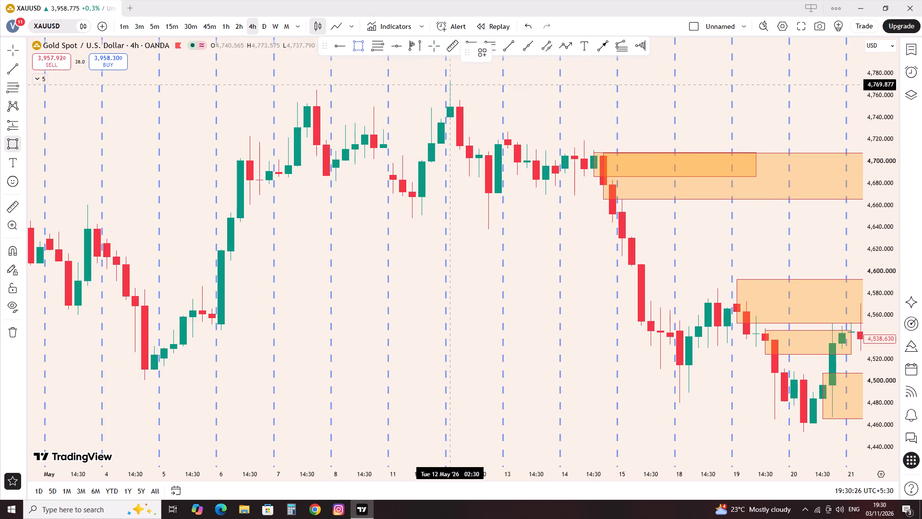
click(450, 77)
click(460, 120)
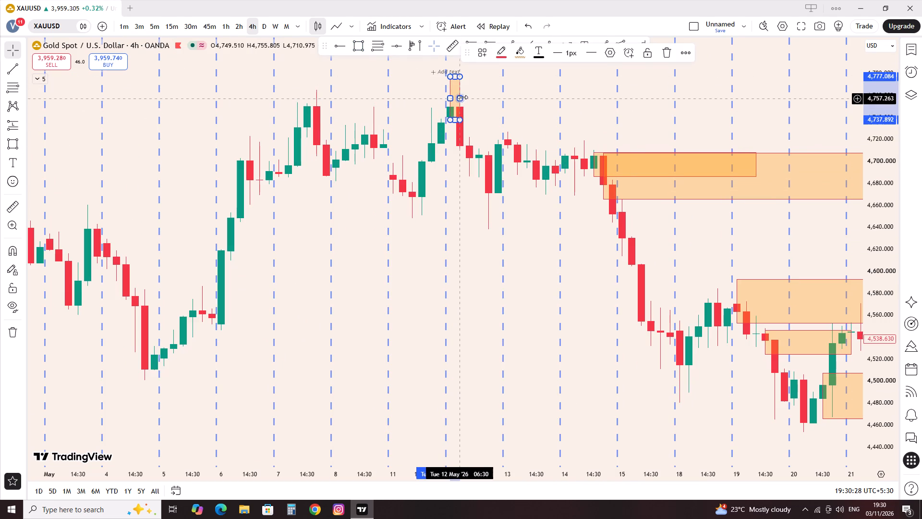
drag(462, 97, 592, 146)
click(474, 227)
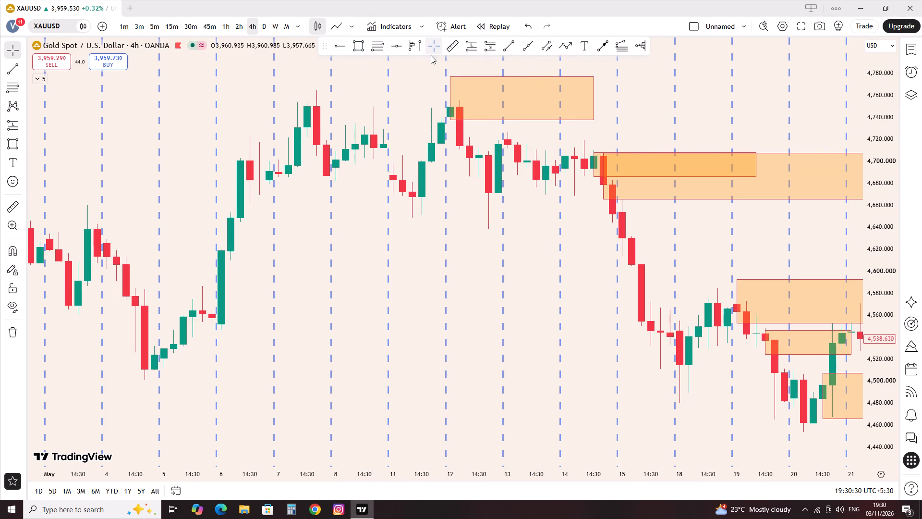
Draw a rectangle zone from 4,700.502 down to about 4,645, spanning 11 May 14:30 to 15 May 10:30.
click(360, 44)
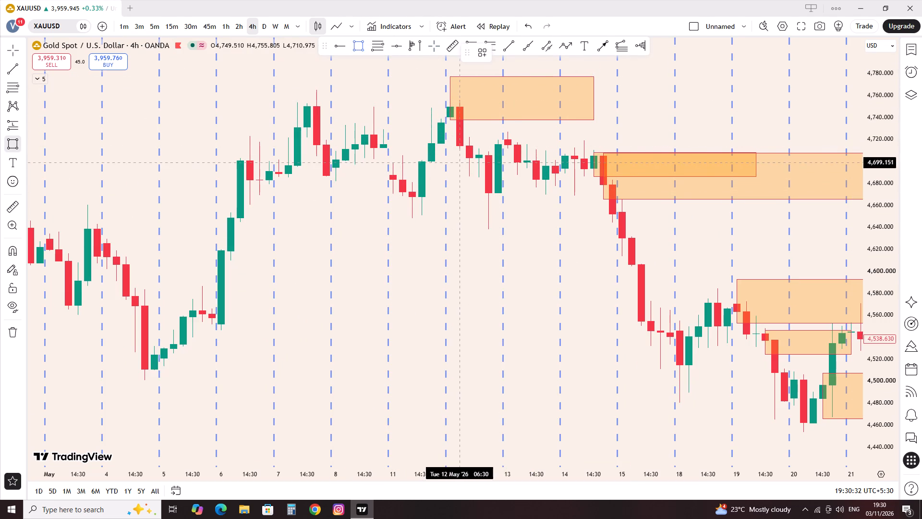
click(418, 162)
click(419, 223)
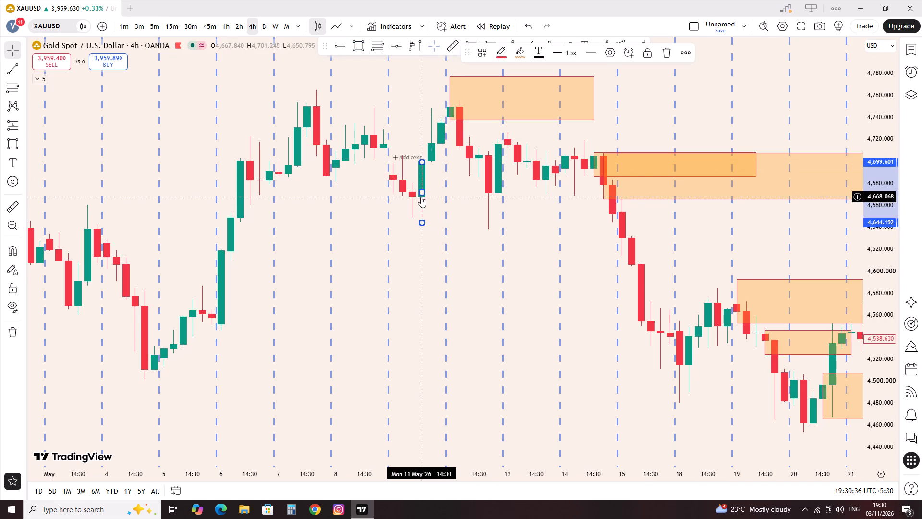
drag(422, 193, 544, 215)
click(567, 273)
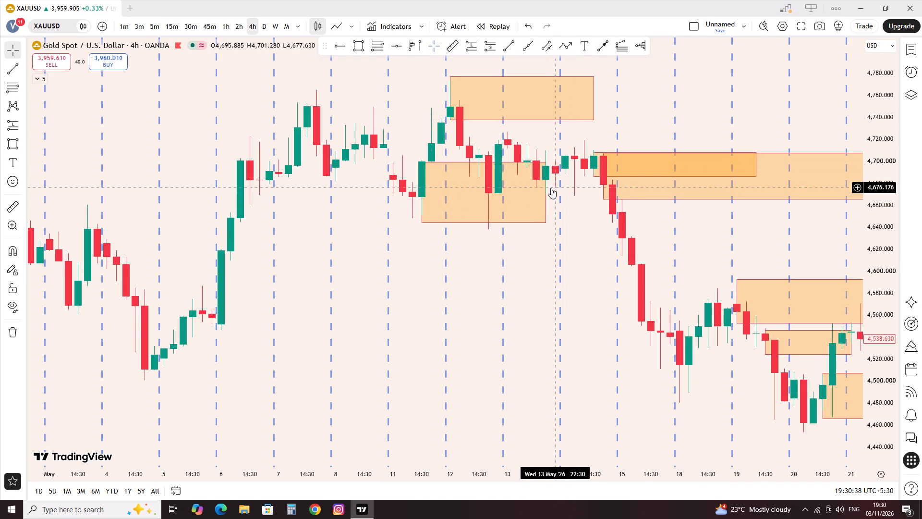
drag(546, 187, 541, 186)
drag(547, 189, 637, 218)
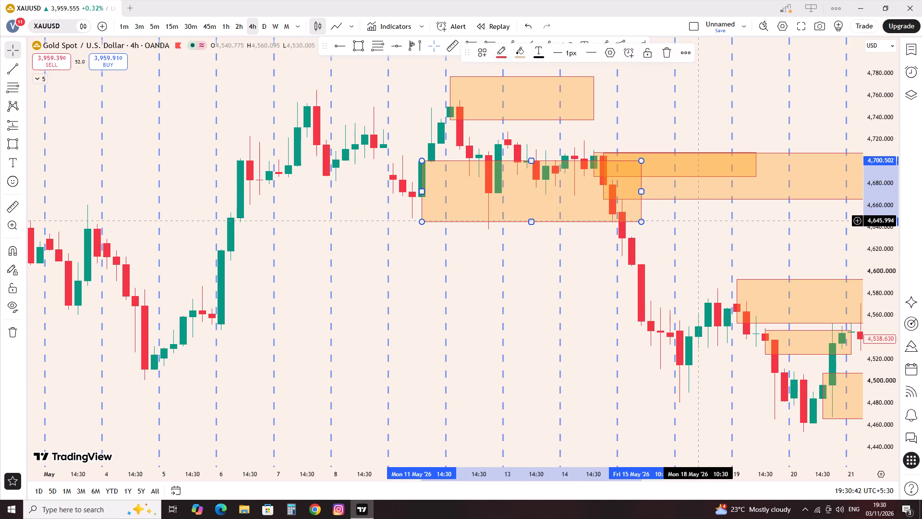
click(700, 221)
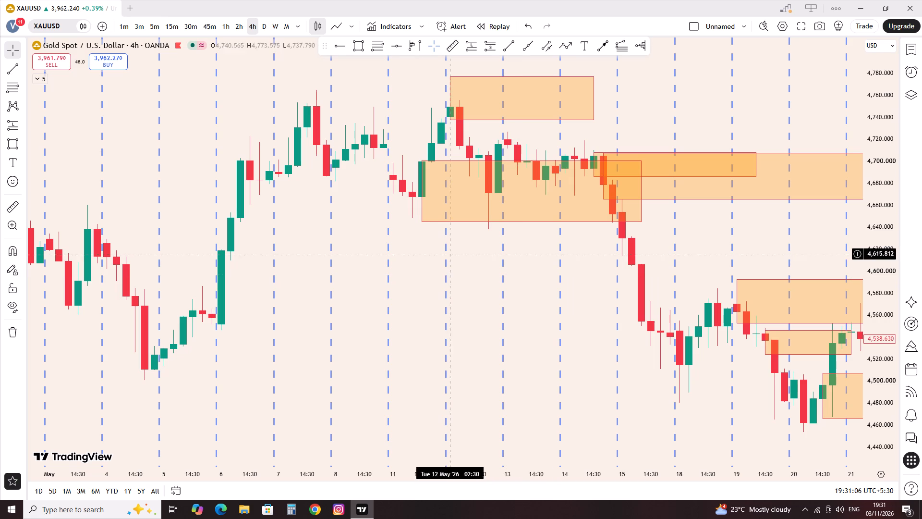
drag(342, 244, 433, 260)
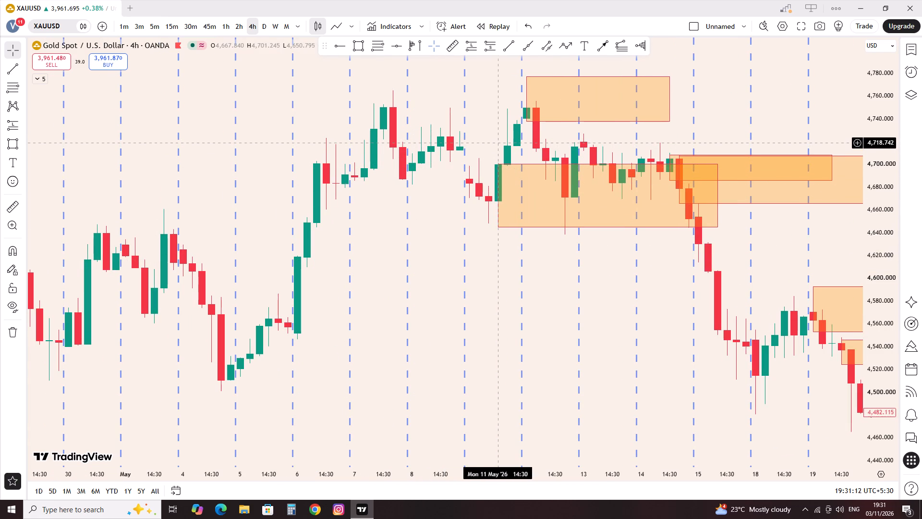
Draw a rectangle zone from 4,765.664 down to about 4,720, spanning 7 May 18:30 to about 13 May 14:30.
click(364, 47)
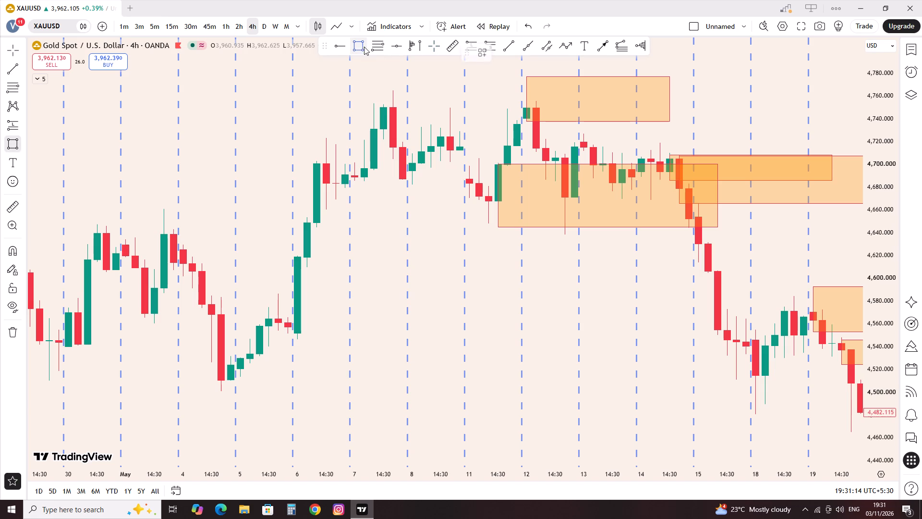
click(390, 90)
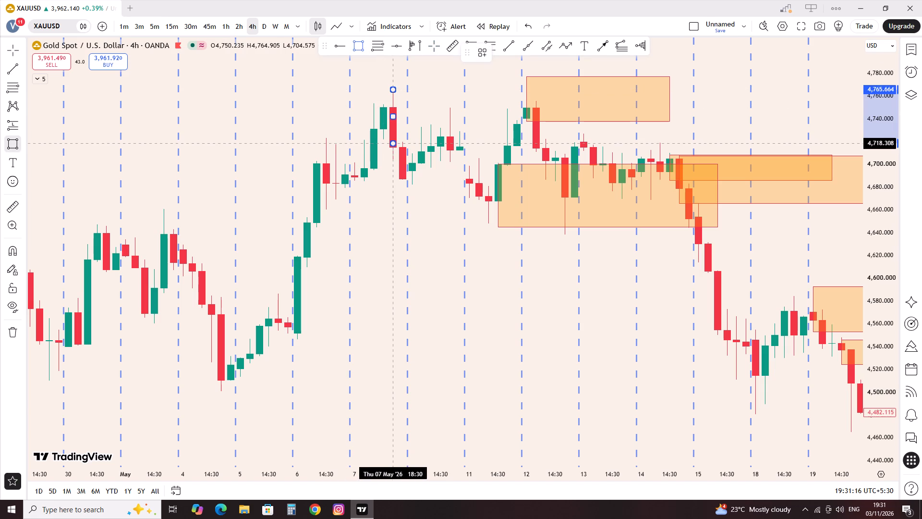
click(397, 140)
drag(390, 116, 611, 152)
click(412, 195)
Review the drawn zones against price action from early May through September.
drag(329, 232, 386, 258)
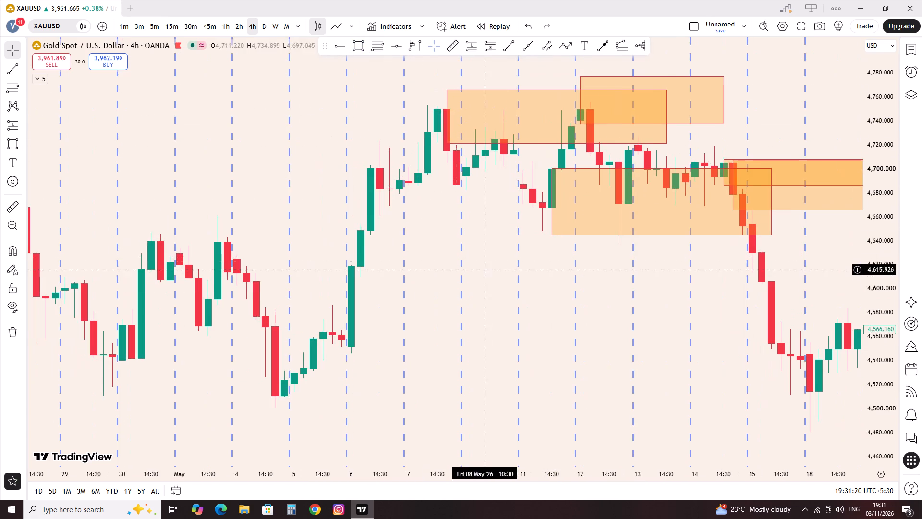
scroll(509, 295, down, 5)
drag(670, 346, 145, 371)
scroll(334, 306, down, 7)
drag(372, 313, 52, 377)
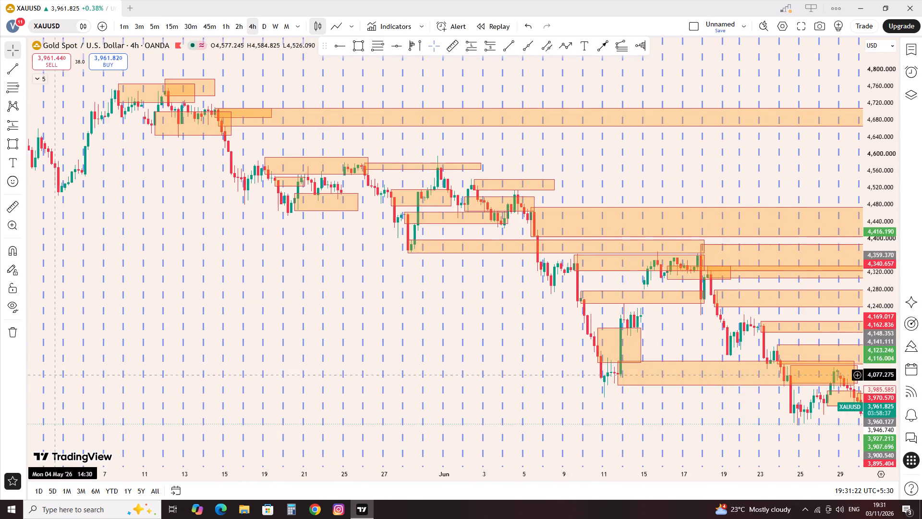
scroll(222, 344, down, 8)
scroll(385, 343, down, 5)
drag(602, 386, 134, 401)
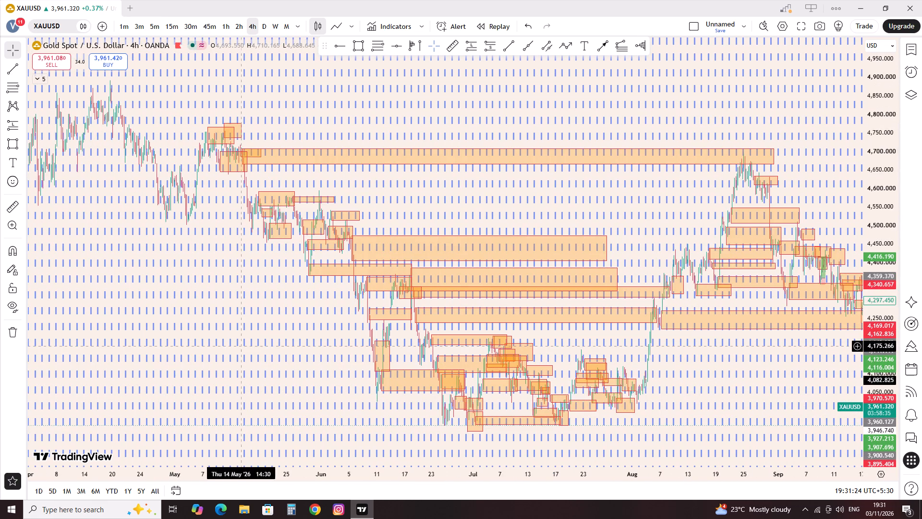
drag(144, 325, 380, 395)
scroll(329, 345, up, 8)
drag(176, 299, 194, 304)
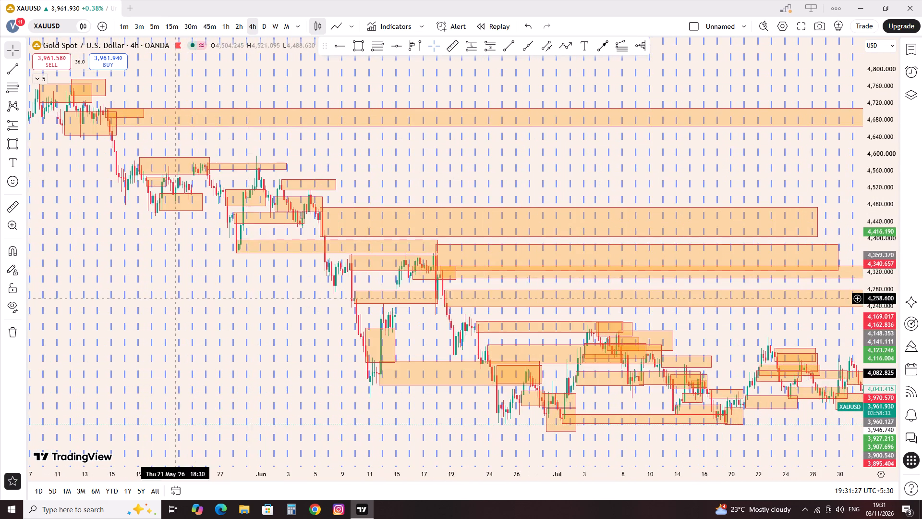
drag(194, 304, 599, 361)
drag(267, 318, 561, 336)
scroll(555, 336, up, 14)
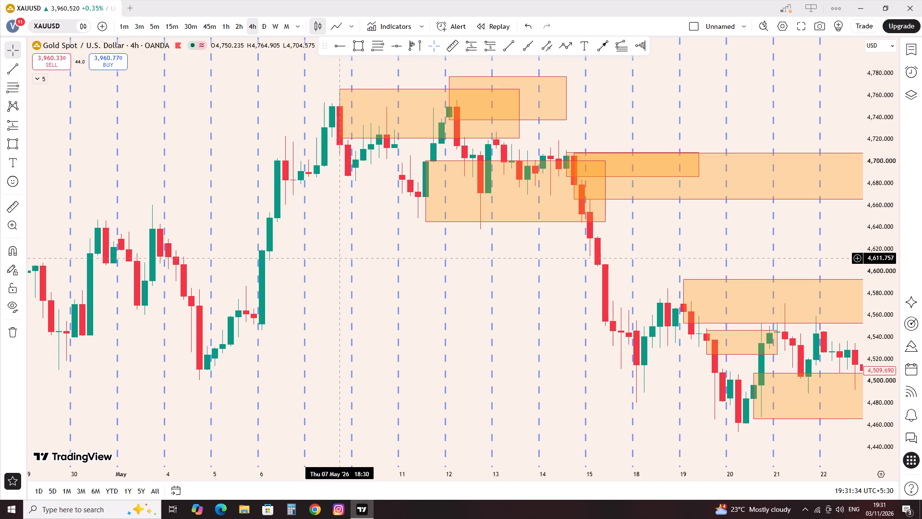
Draw a rectangle zone from 4,545.987 up to about 4,565, spanning 5 May 22:30 to about 18 May 14:30.
click(354, 46)
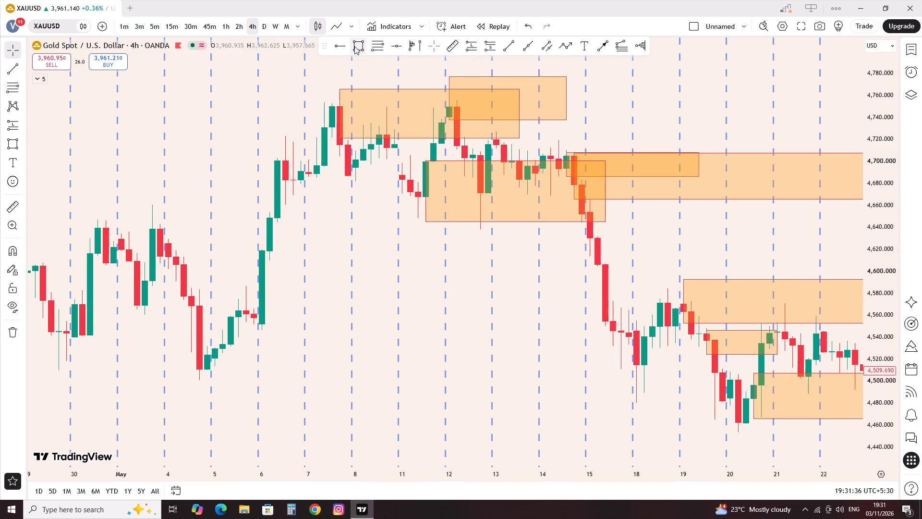
drag(252, 331, 269, 317)
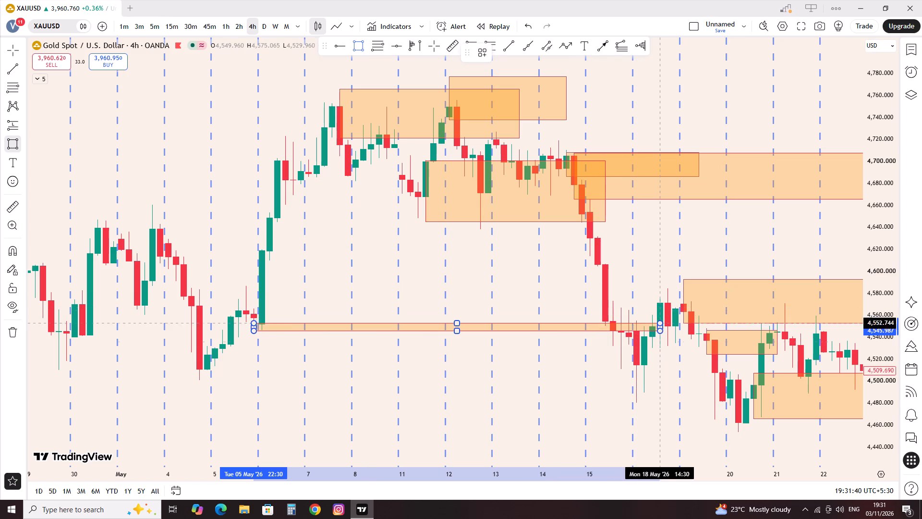
click(663, 311)
click(558, 288)
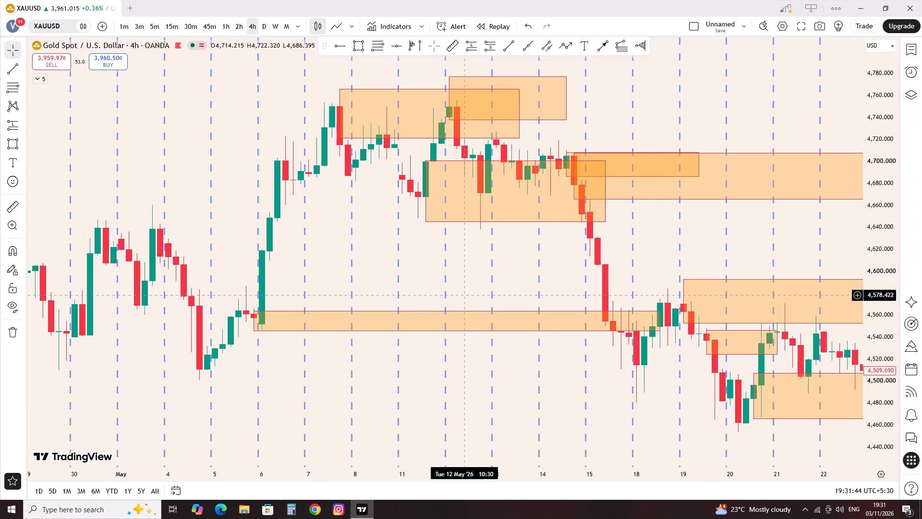
drag(456, 310, 475, 309)
click(445, 290)
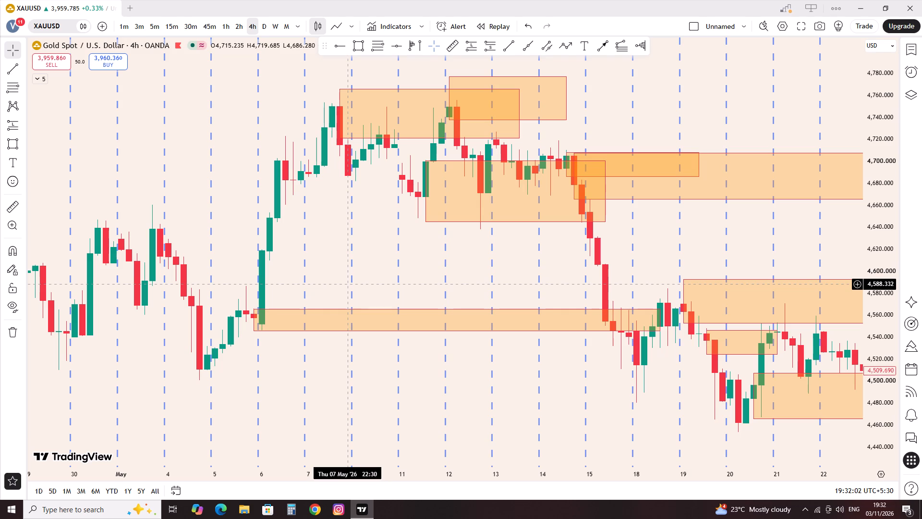
click(322, 264)
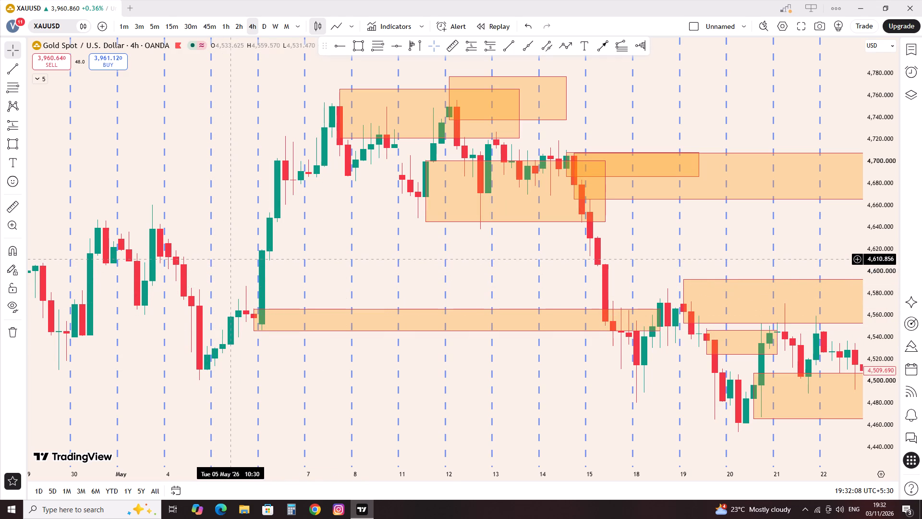
Draw a rectangle zone at 4,583.626–4,534.532 from 30 April 10:30 to 5 May 14:30.
drag(233, 259, 328, 305)
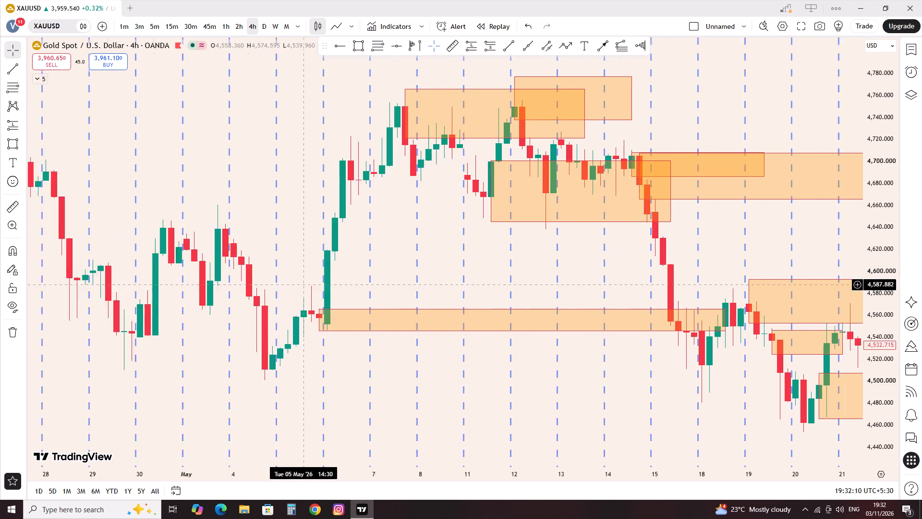
drag(328, 305, 374, 328)
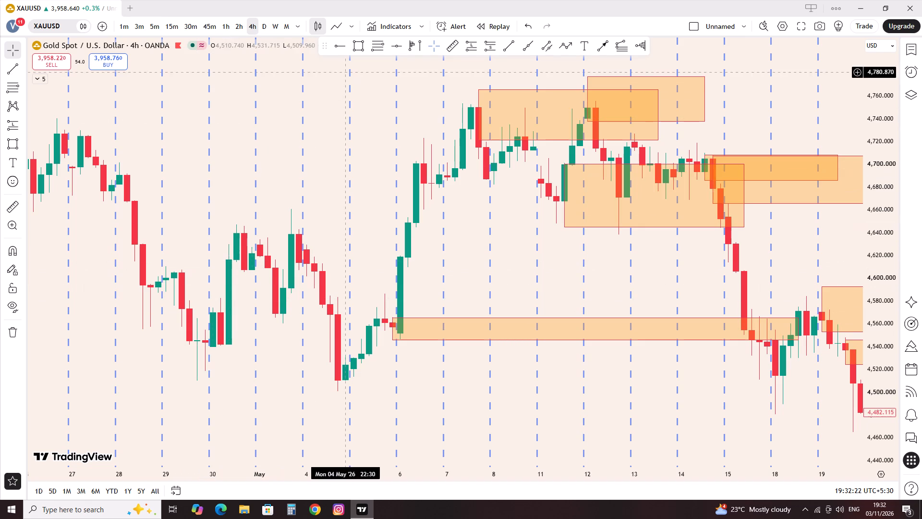
click(355, 51)
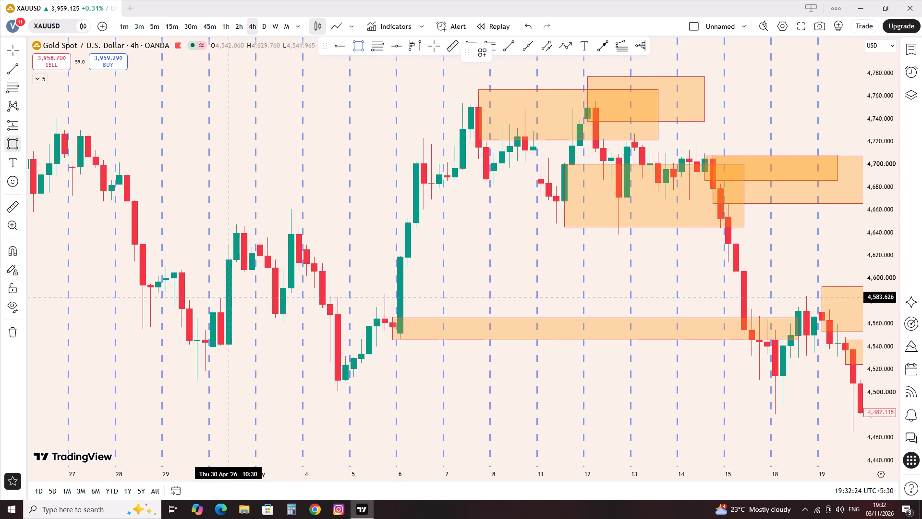
click(226, 297)
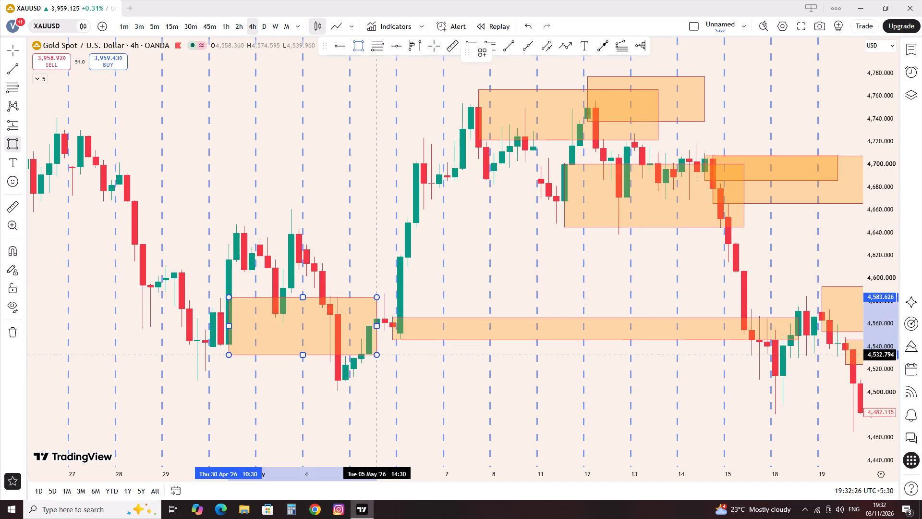
click(378, 353)
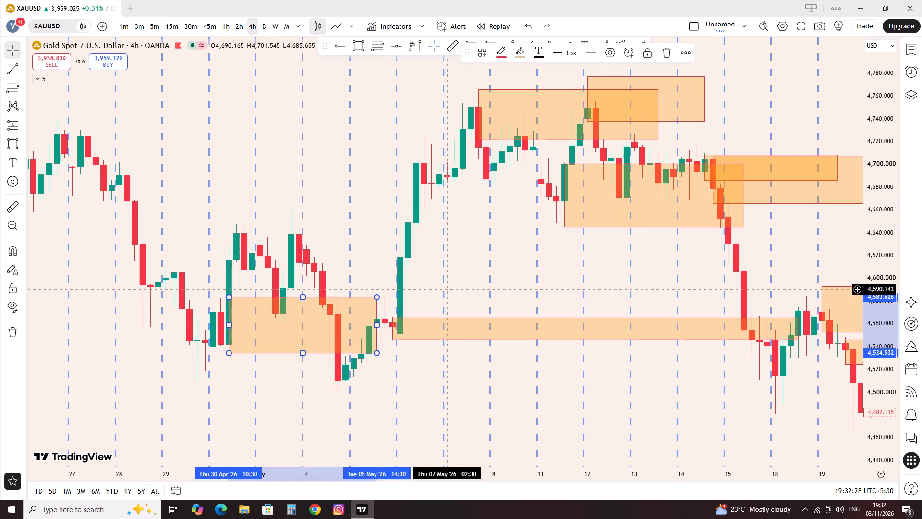
click(446, 289)
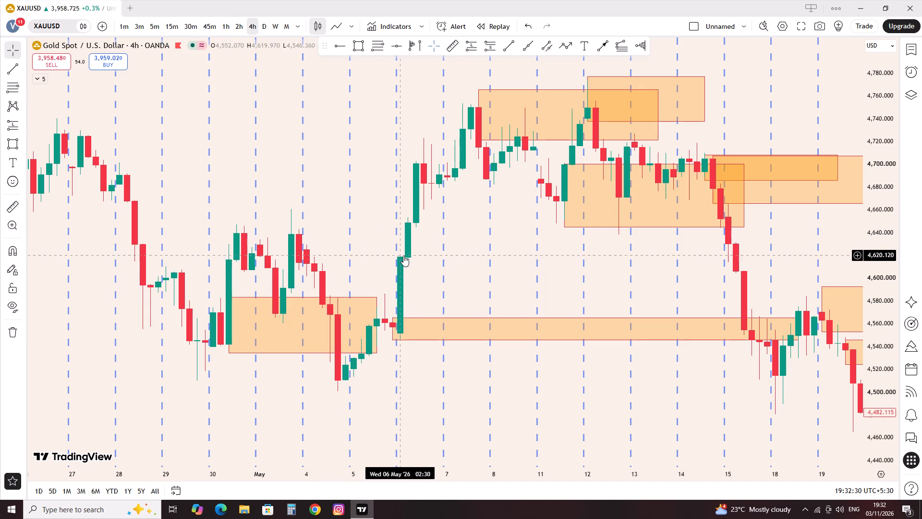
Draw a rectangle zone at 4,701.326–4,665.614 starting 28 April 02:30 and extend it to 7 May 22:30.
drag(212, 194, 218, 194)
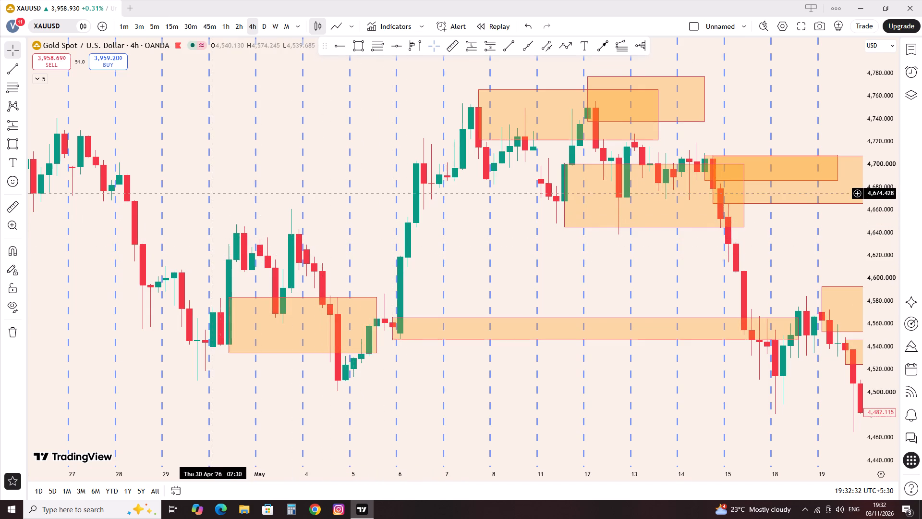
drag(218, 194, 429, 274)
click(364, 42)
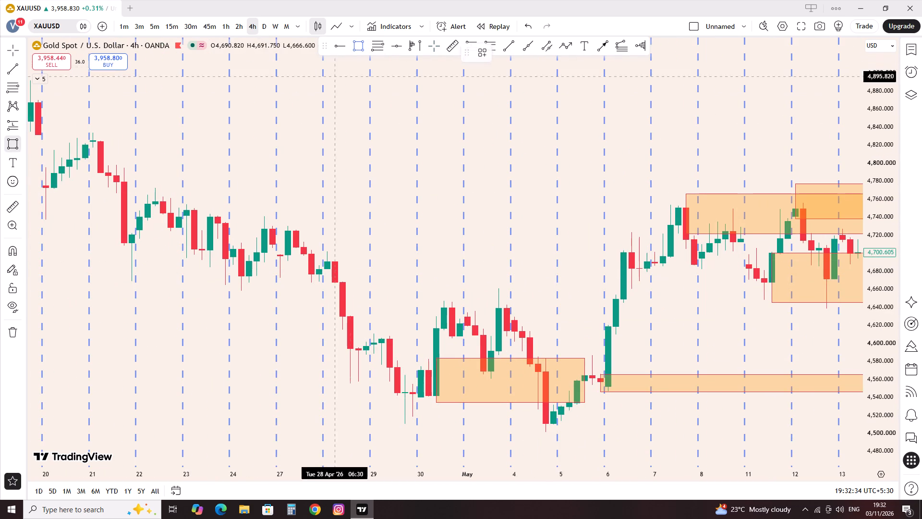
click(330, 284)
click(330, 252)
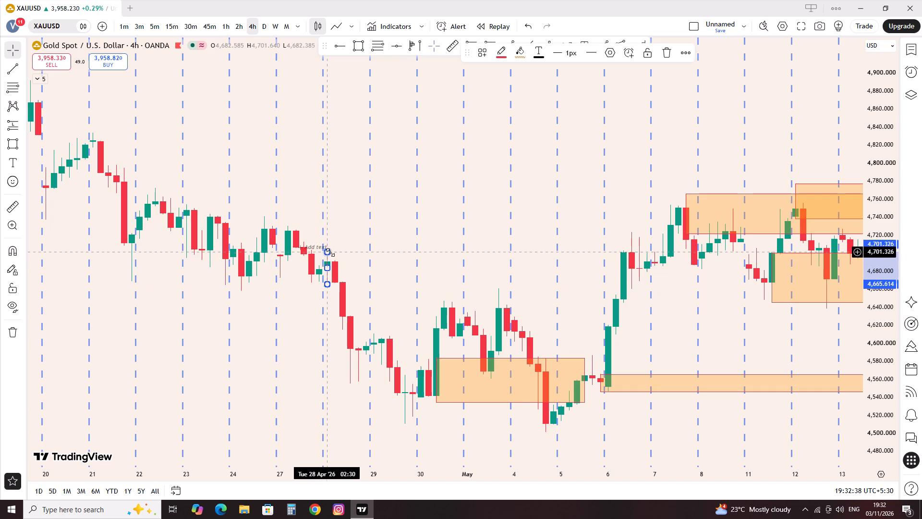
drag(327, 270, 665, 304)
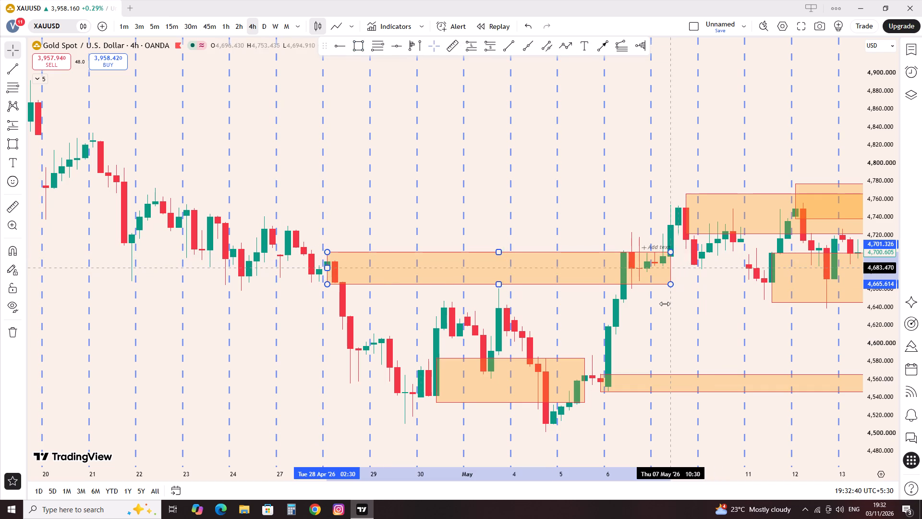
drag(665, 304, 692, 299)
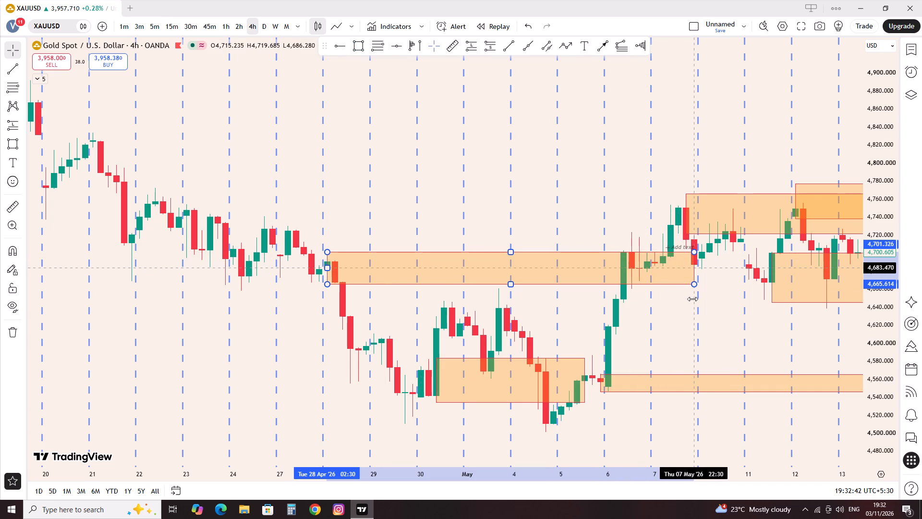
drag(692, 299, 696, 299)
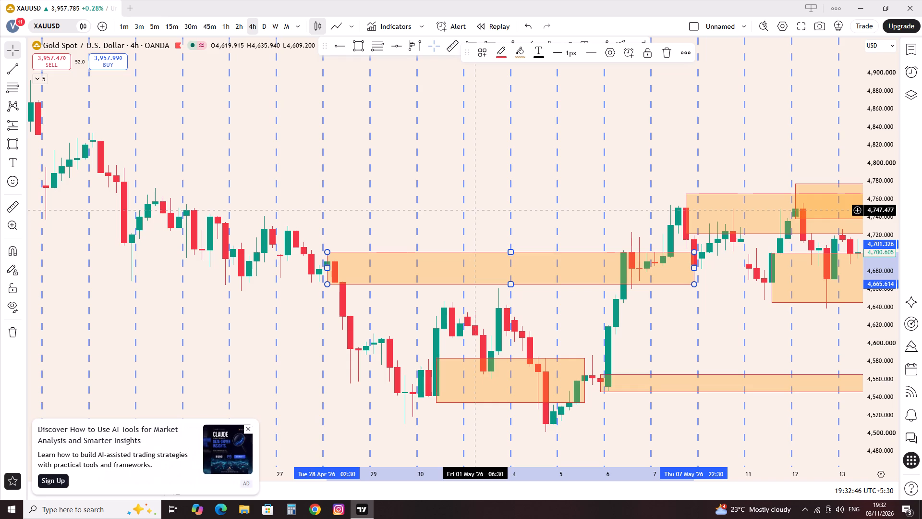
click(452, 157)
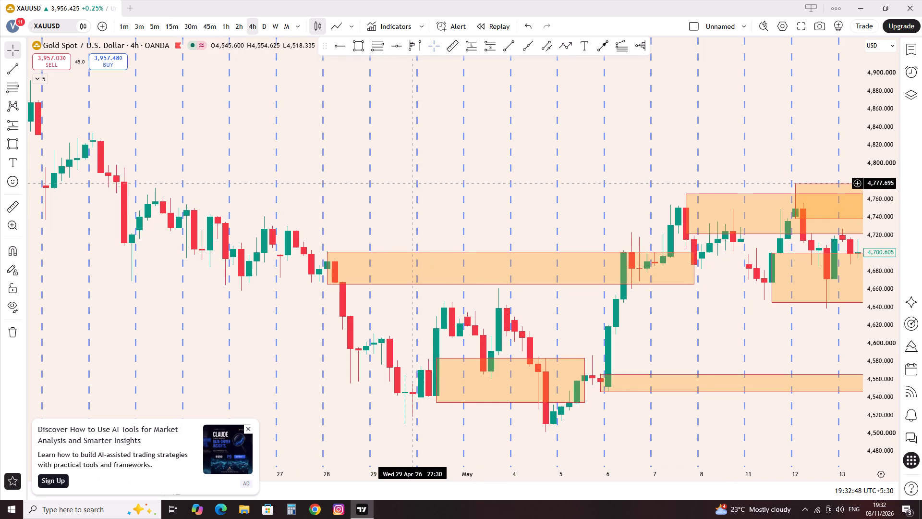
Draw a rectangle zone at 4,712.864–4,665.064 starting 27 April 14:30 and extend it to about 8 May 06:30.
click(354, 56)
click(357, 52)
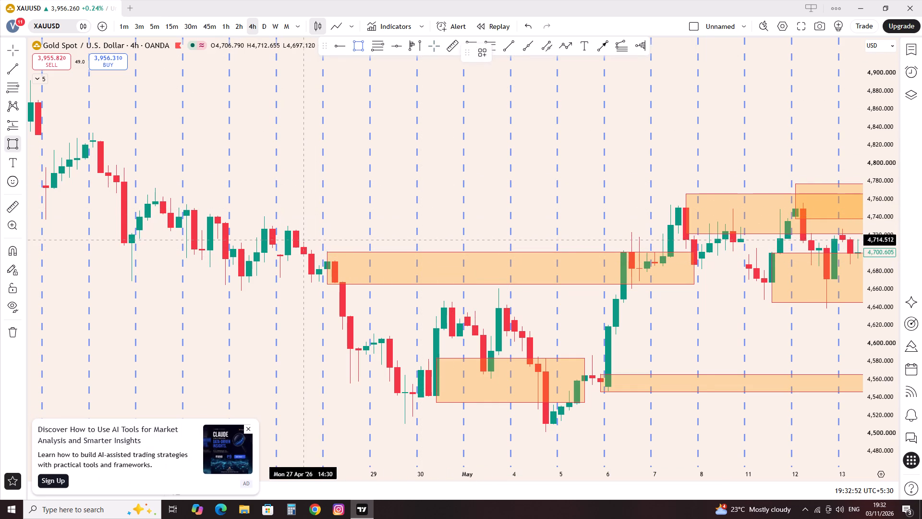
click(302, 242)
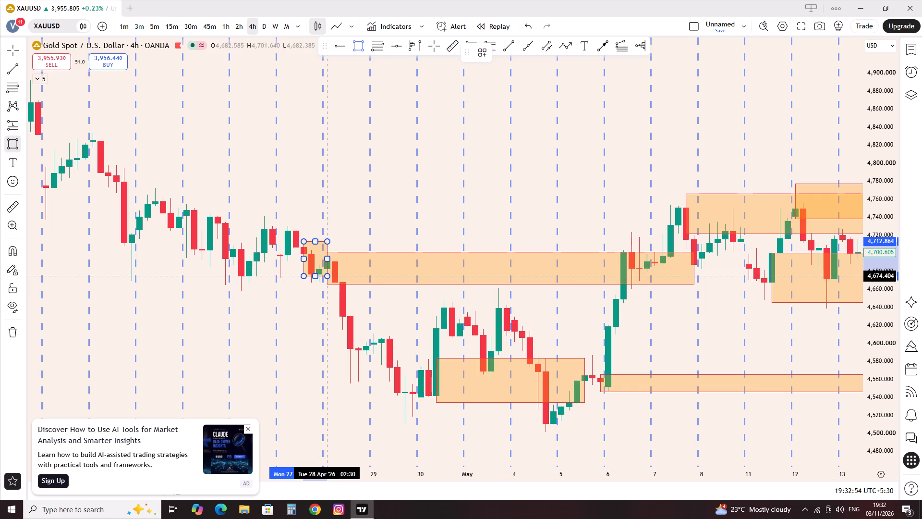
click(337, 285)
drag(337, 266, 570, 297)
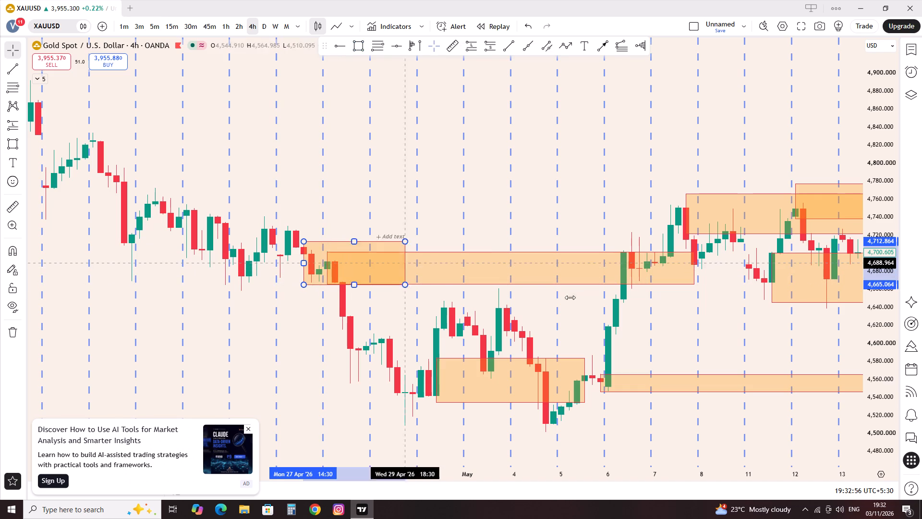
drag(570, 297, 713, 325)
click(724, 315)
Draw a rectangle zone at about 4,743–4,714 starting about 23 April 18:30 and extend it to about 28 April 02:30.
scroll(725, 320, down, 3)
scroll(725, 320, up, 1)
scroll(725, 320, down, 1)
drag(775, 318, 756, 318)
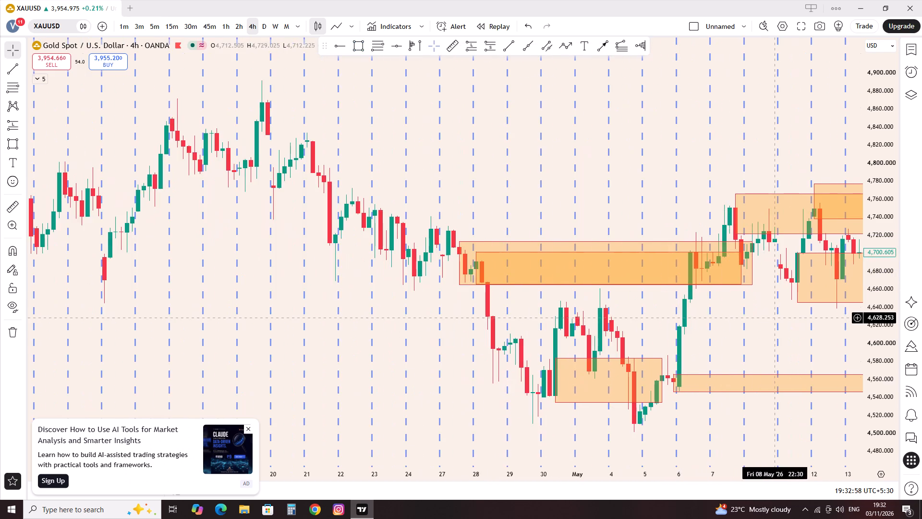
drag(756, 318, 309, 304)
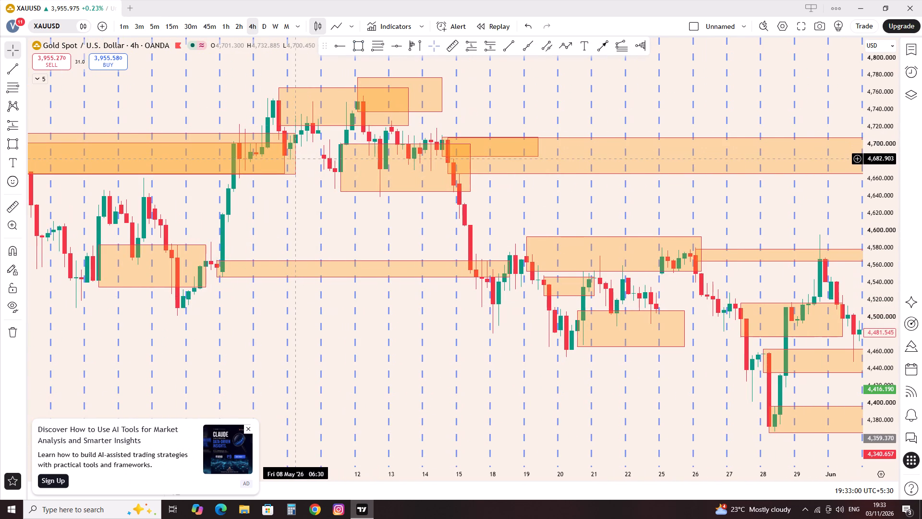
drag(265, 224, 625, 290)
drag(253, 249, 298, 274)
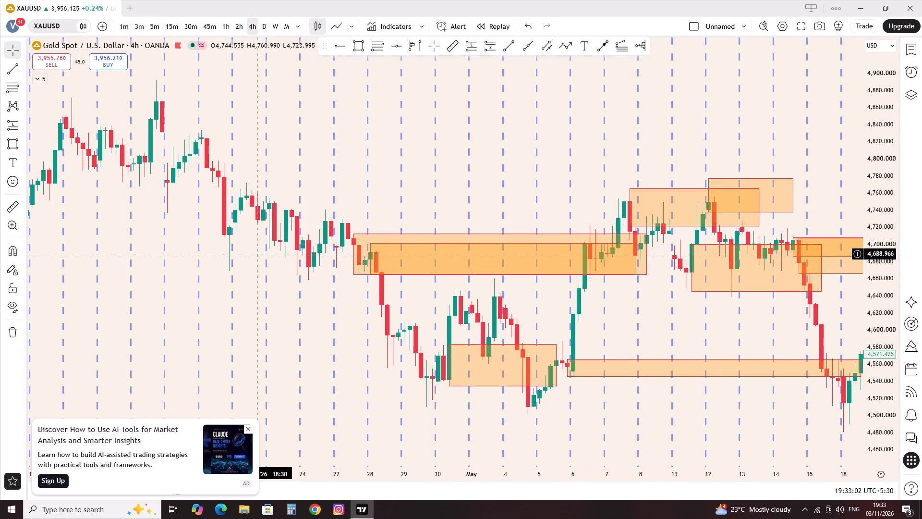
drag(298, 274, 483, 351)
scroll(483, 351, up, 6)
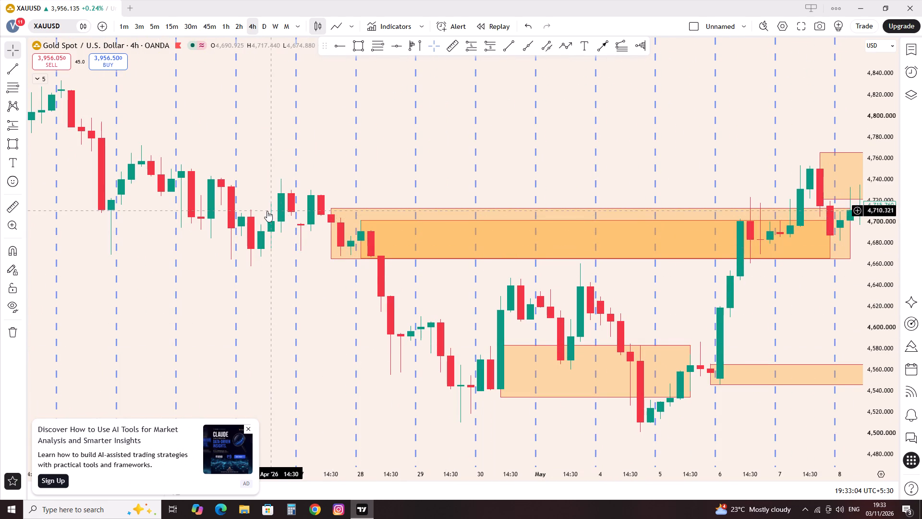
click(351, 45)
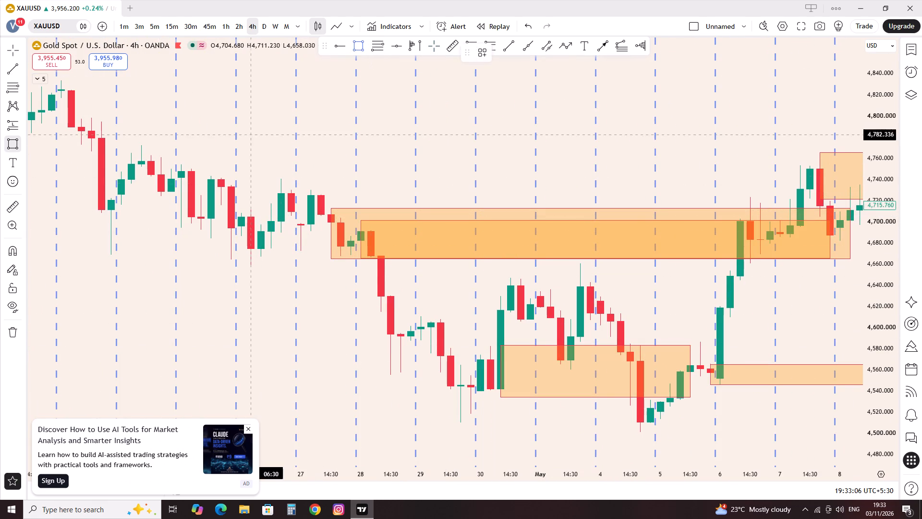
click(222, 176)
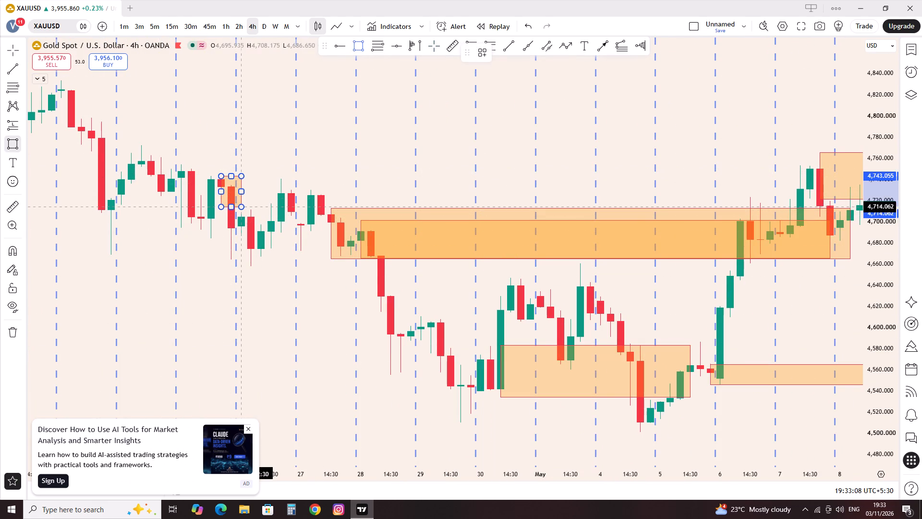
click(240, 207)
drag(241, 193, 360, 211)
click(430, 146)
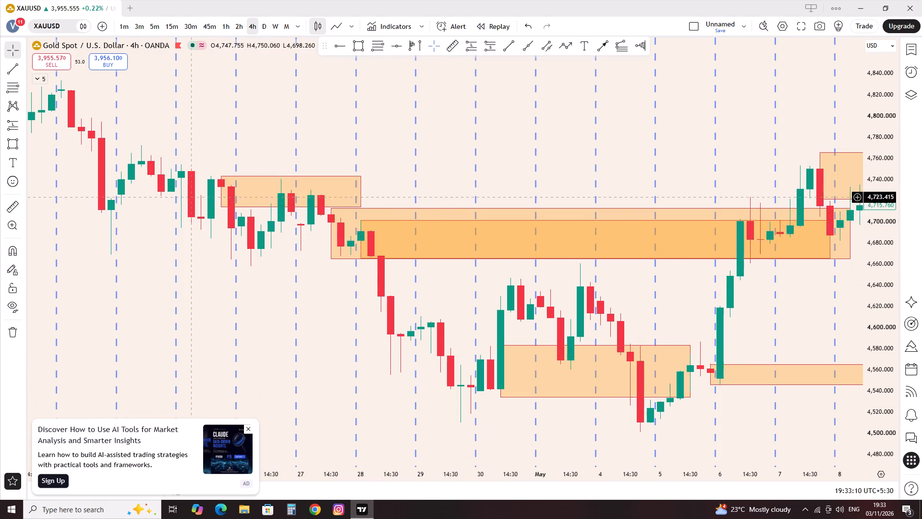
Draw a rectangle zone from 4,798.024 down to about 4,765, spanning 21 April 14:30 to 29 April 10:30.
drag(151, 238, 368, 344)
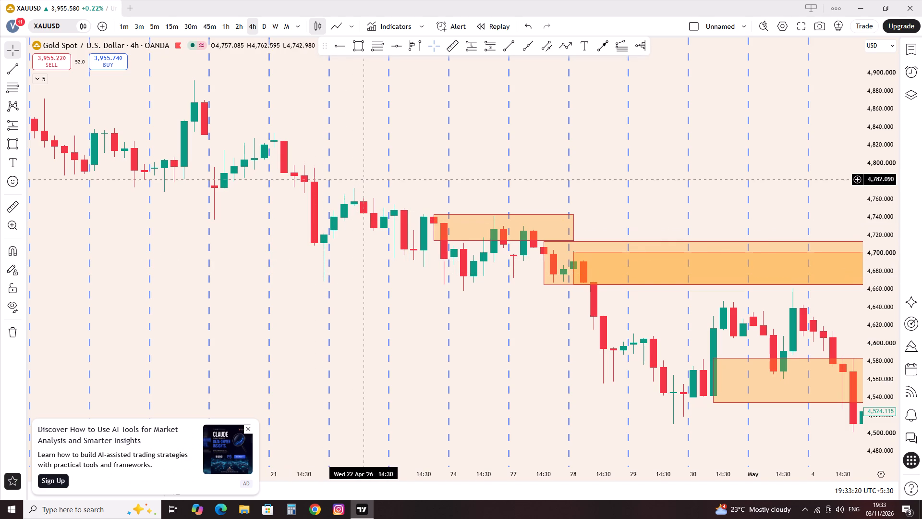
click(361, 41)
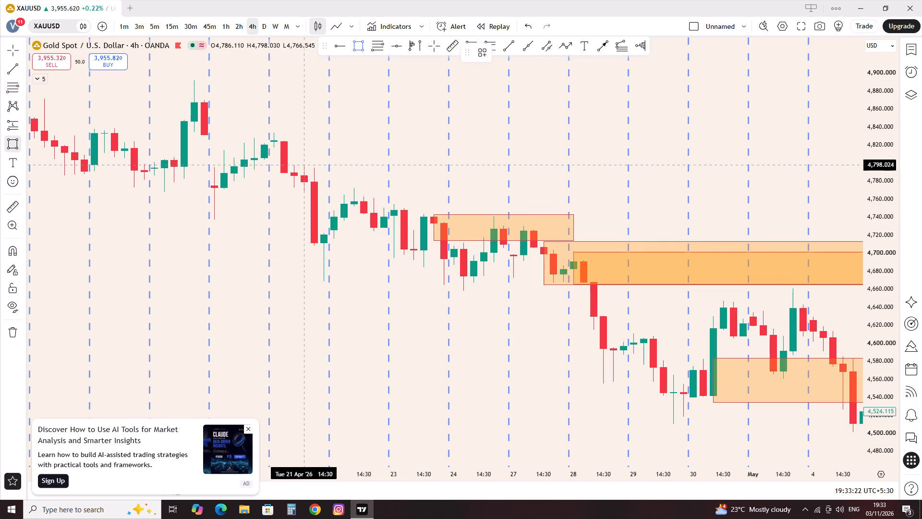
click(303, 165)
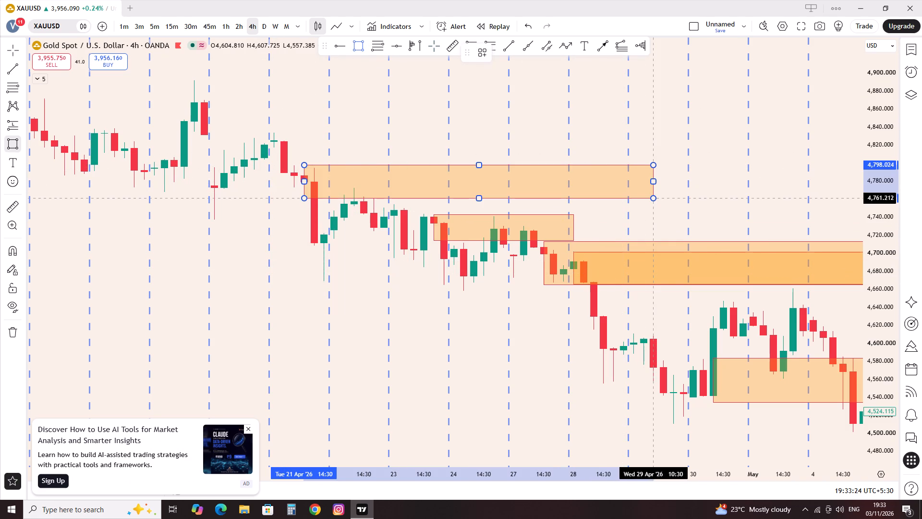
click(656, 195)
drag(541, 130, 534, 130)
Draw a rectangle zone at 4,870.497–4,827.563 starting 17 April 22:30 and extend it to about 22 April 02:30.
drag(260, 224, 342, 295)
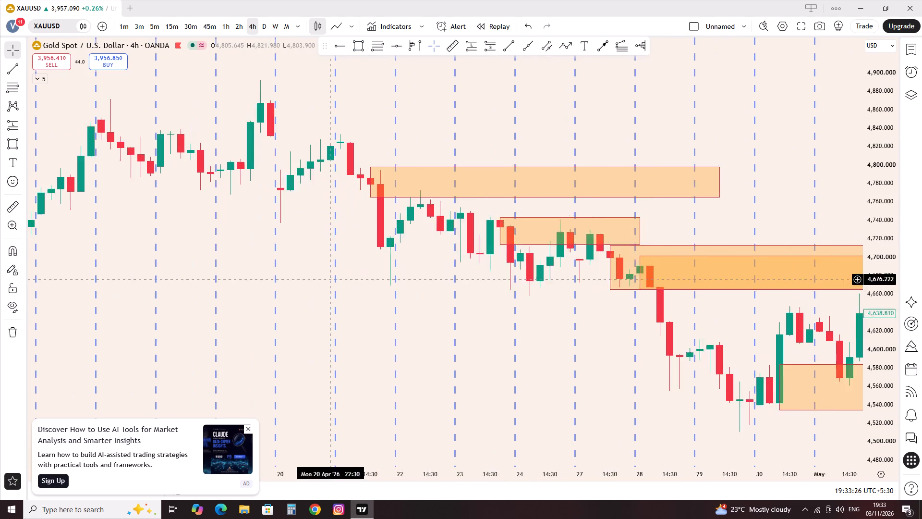
drag(342, 295, 352, 309)
drag(272, 238, 311, 272)
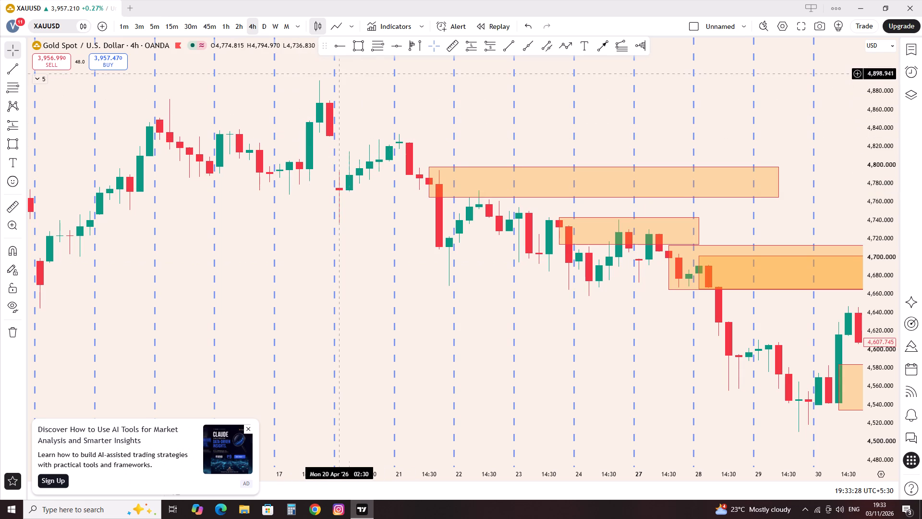
click(354, 52)
click(329, 100)
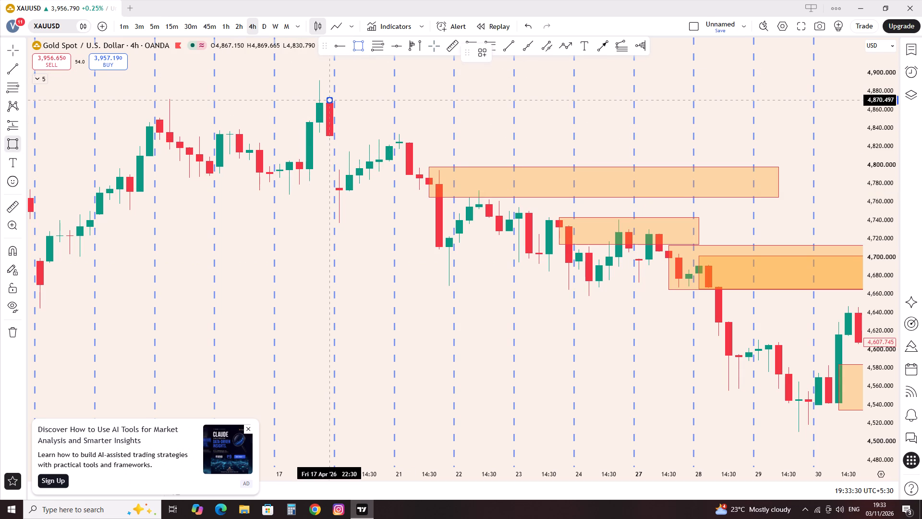
click(333, 140)
drag(334, 119, 468, 154)
drag(454, 126, 521, 139)
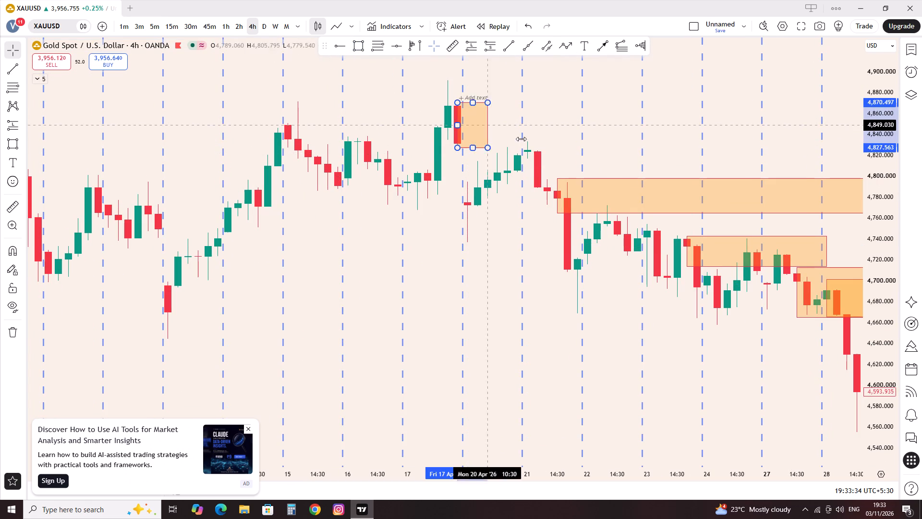
drag(521, 139, 585, 144)
click(592, 144)
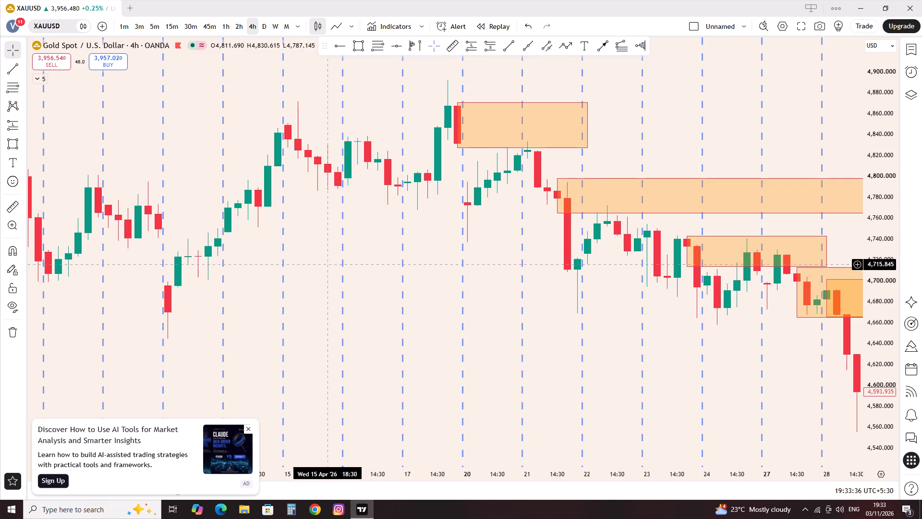
Draw a rectangle zone at 4,825.645–4,806.174 starting 16 April 14:30 and extend it to about 22 April 14:30.
drag(328, 266, 349, 305)
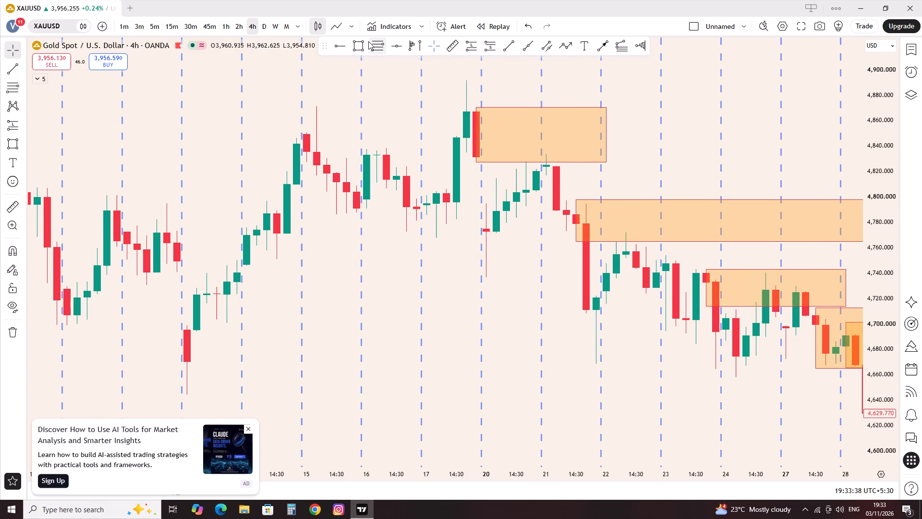
click(364, 49)
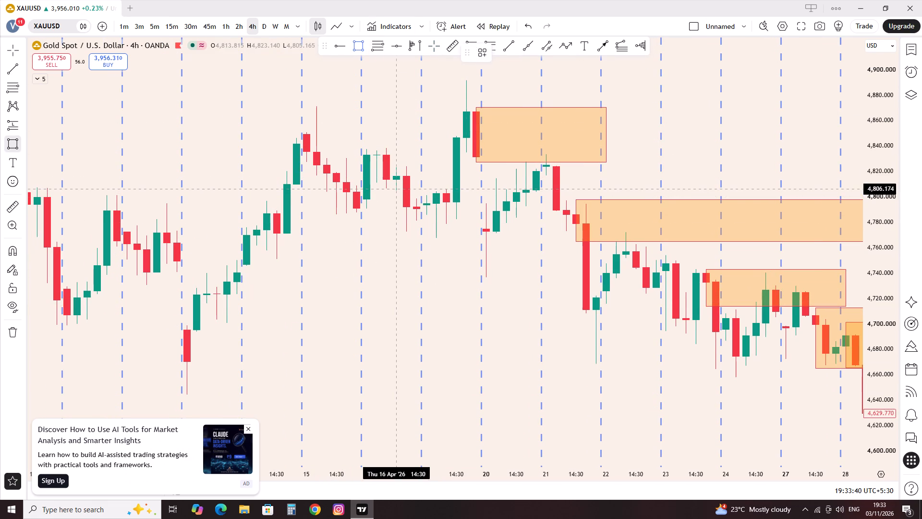
click(396, 189)
click(400, 164)
drag(399, 177, 407, 179)
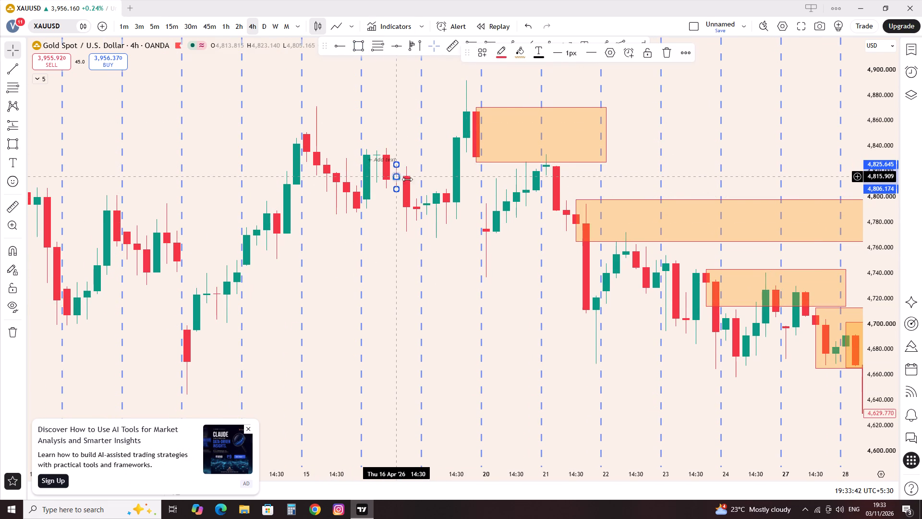
drag(407, 179, 631, 186)
click(679, 141)
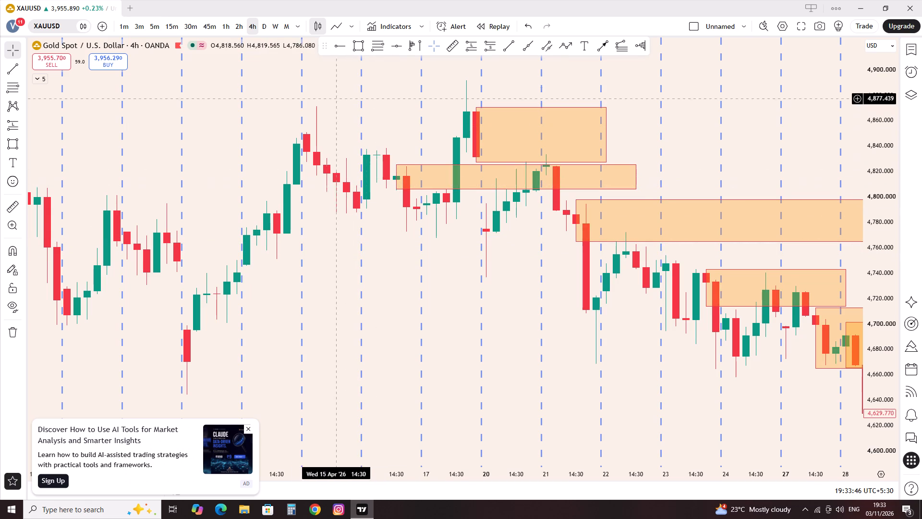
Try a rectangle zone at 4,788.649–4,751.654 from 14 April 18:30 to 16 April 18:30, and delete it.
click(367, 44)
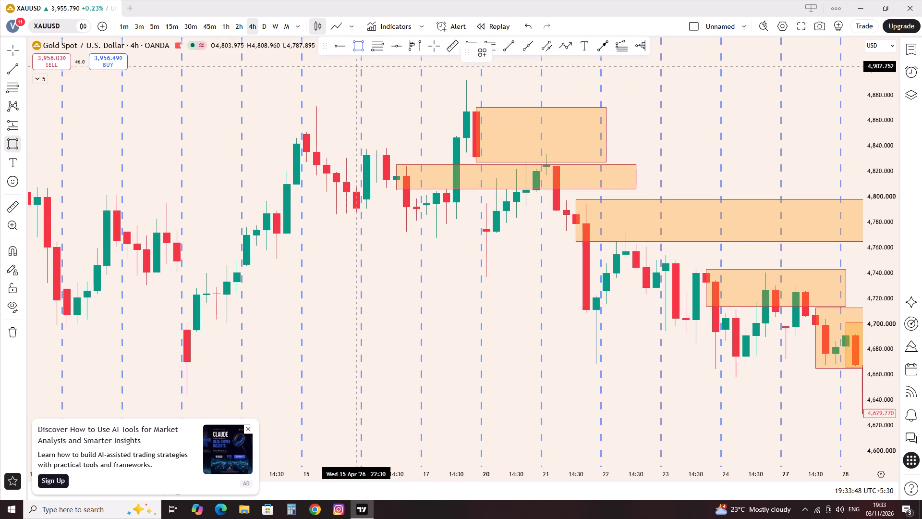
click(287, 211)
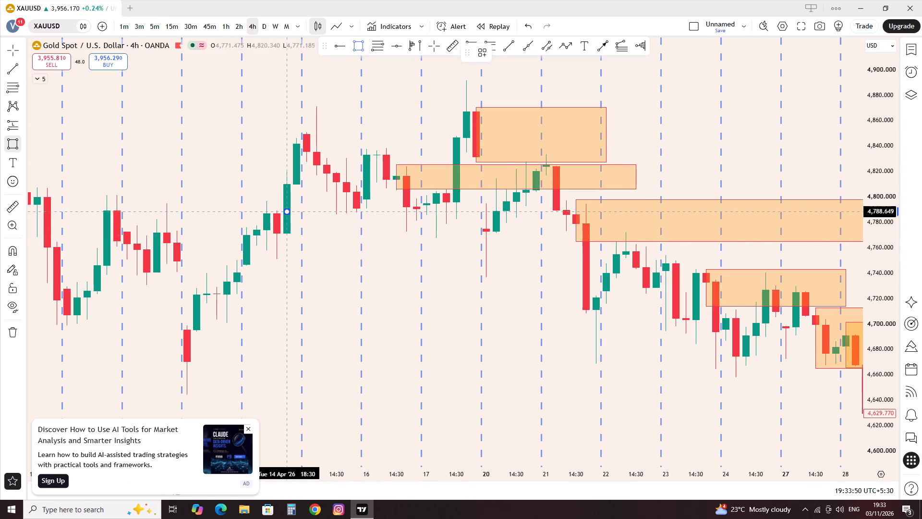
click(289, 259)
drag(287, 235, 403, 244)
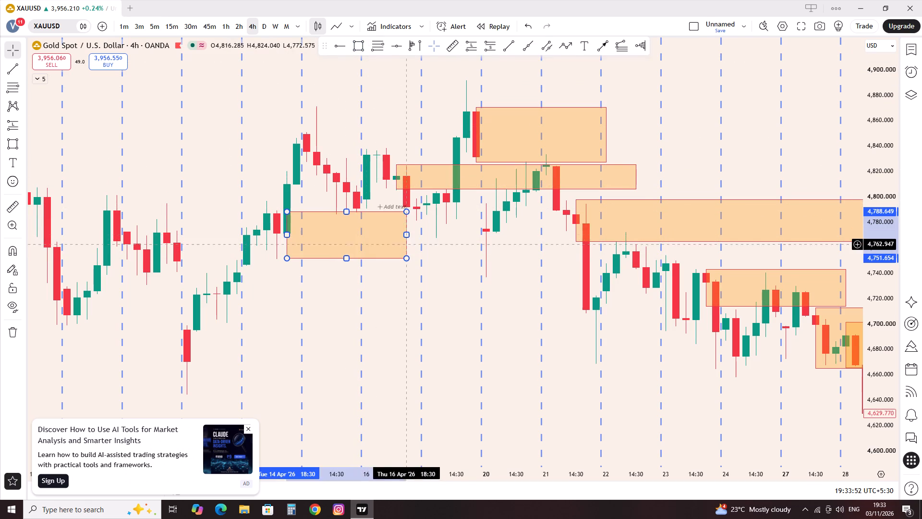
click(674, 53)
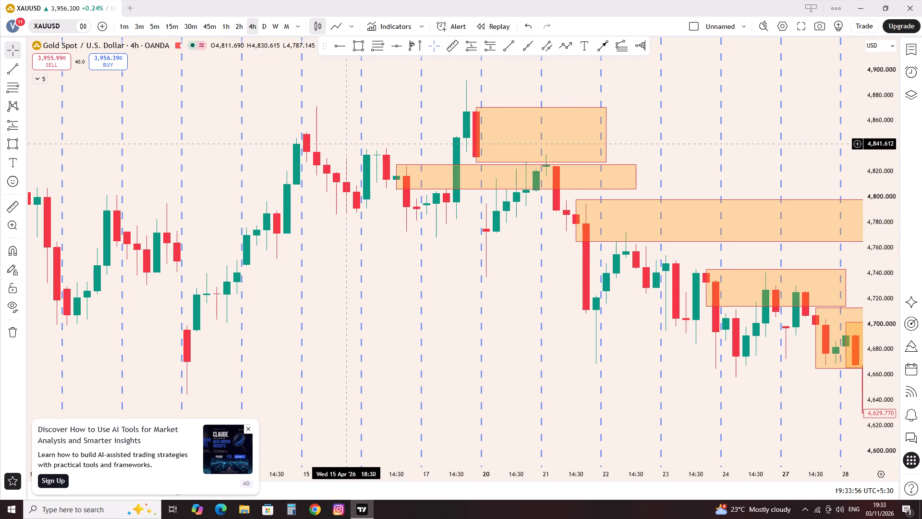
Close the advertisement card covering the chart.
drag(292, 330, 305, 339)
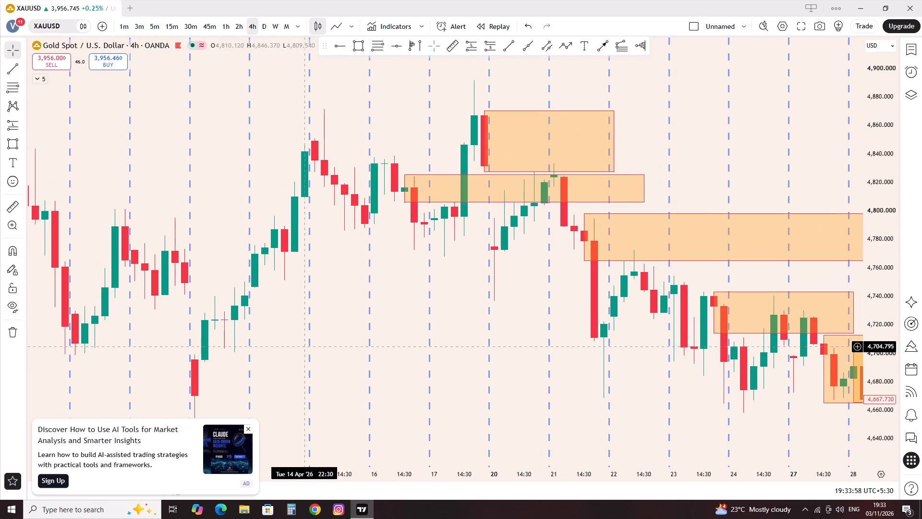
click(252, 430)
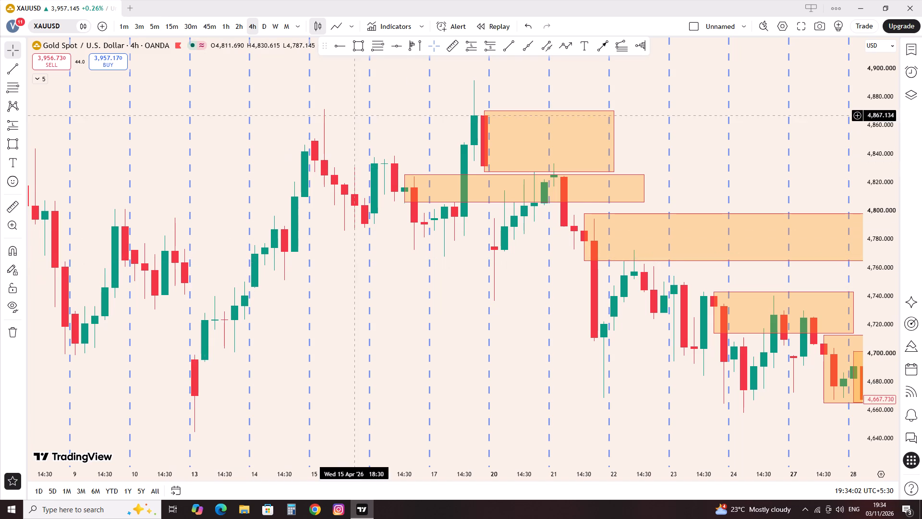
click(594, 98)
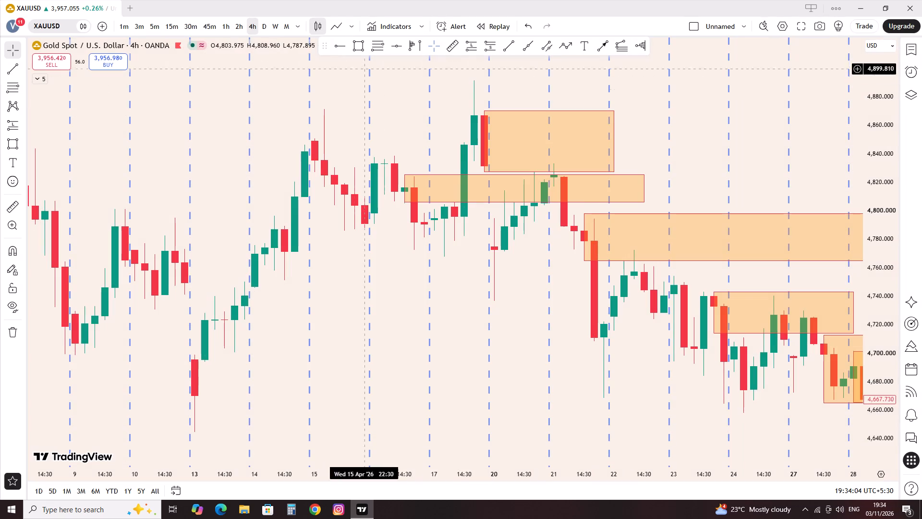
Draw a rectangle zone at 4,775.709–4,739.557 from 10 April 22:30 to 15 April 18:30.
click(363, 48)
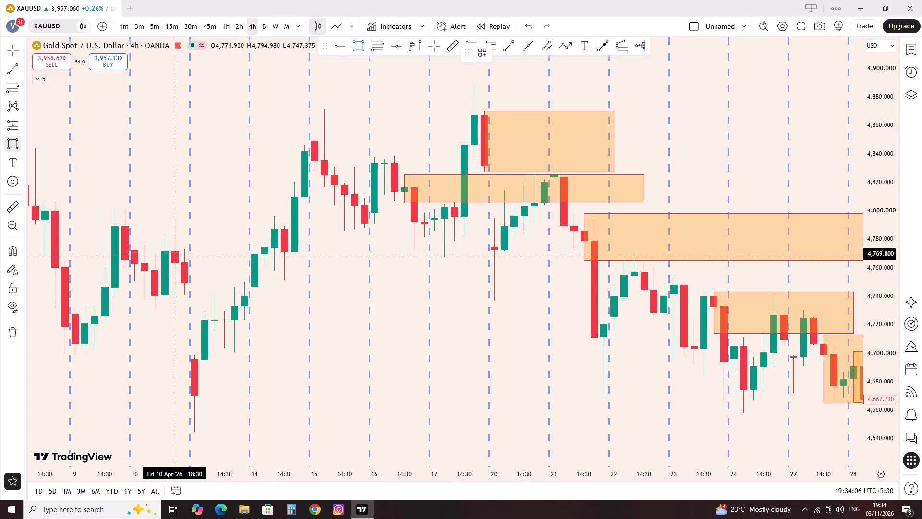
click(186, 246)
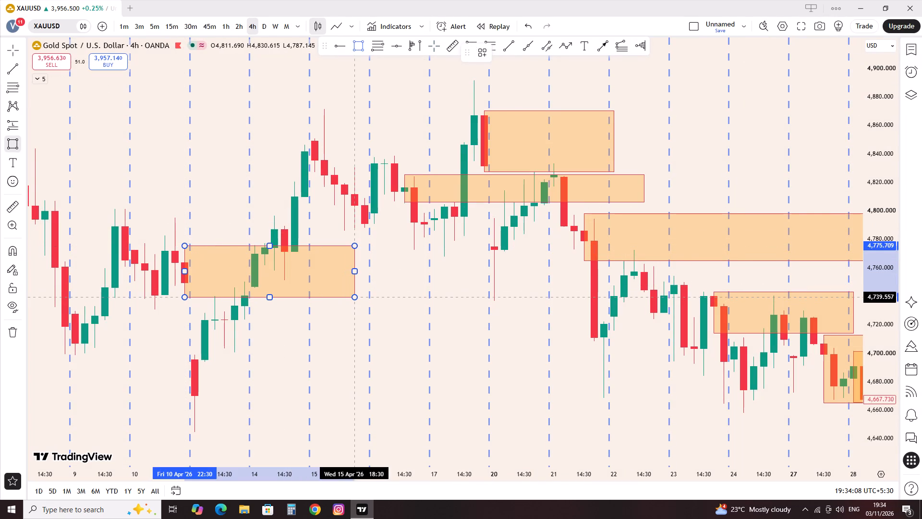
click(356, 297)
click(372, 307)
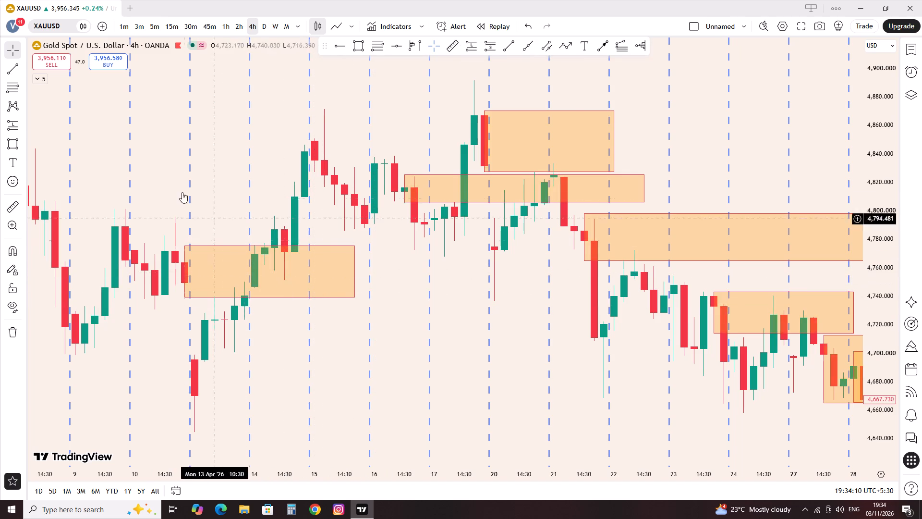
Draw a rectangle zone at 4,699.722–4,645.797 starting 10 April 22:30 and extend it to 24 April 10:30.
drag(175, 188, 268, 200)
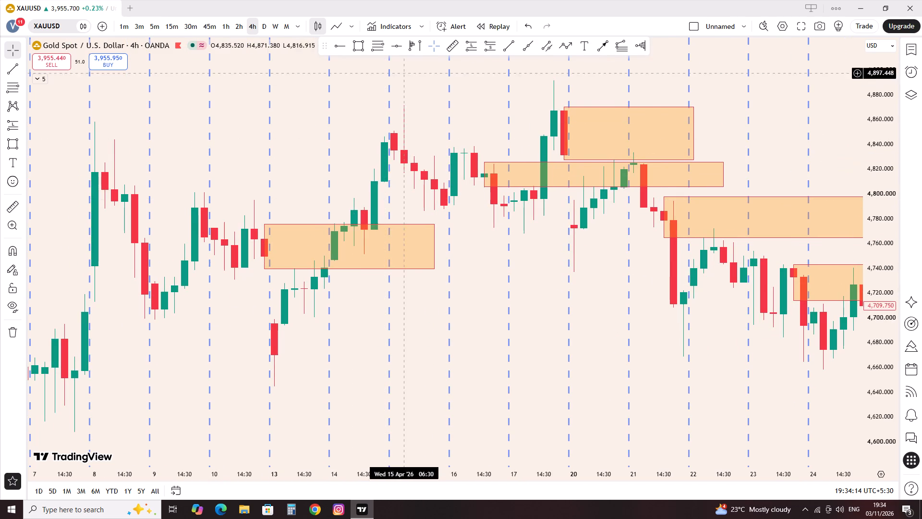
click(358, 50)
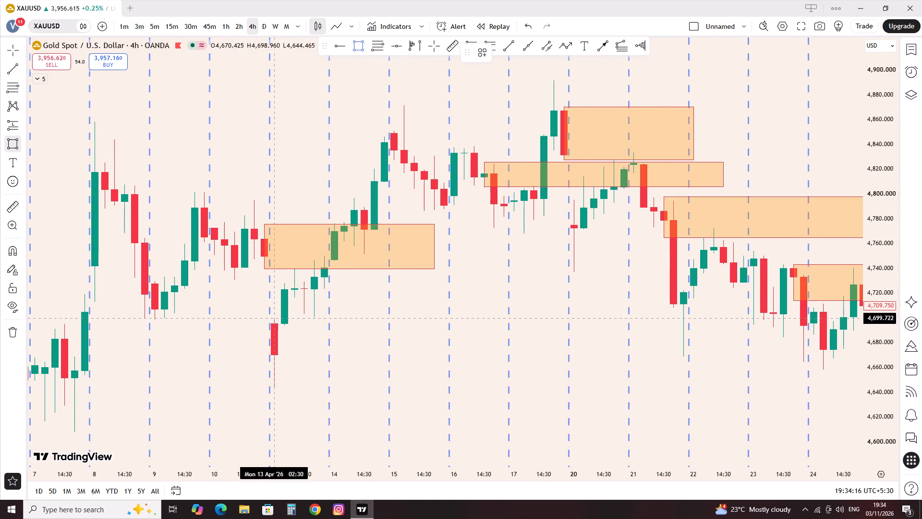
click(269, 319)
click(407, 385)
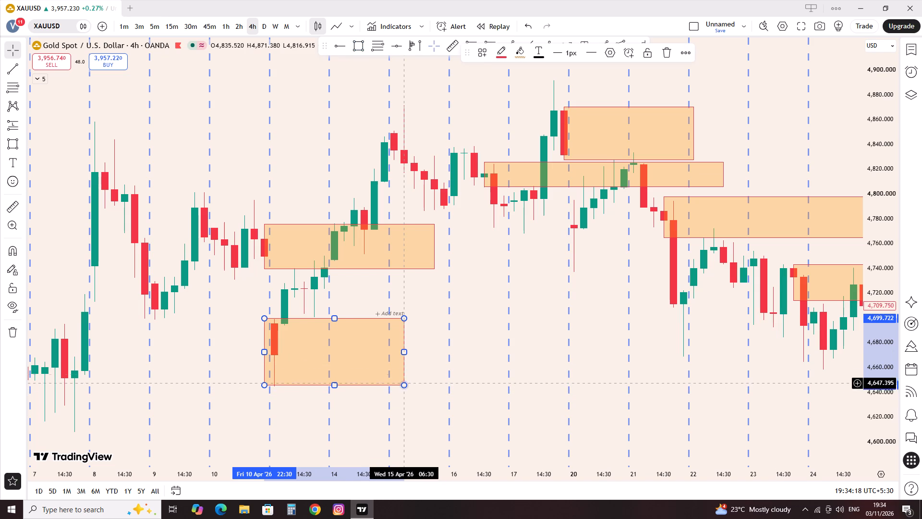
drag(406, 351, 837, 412)
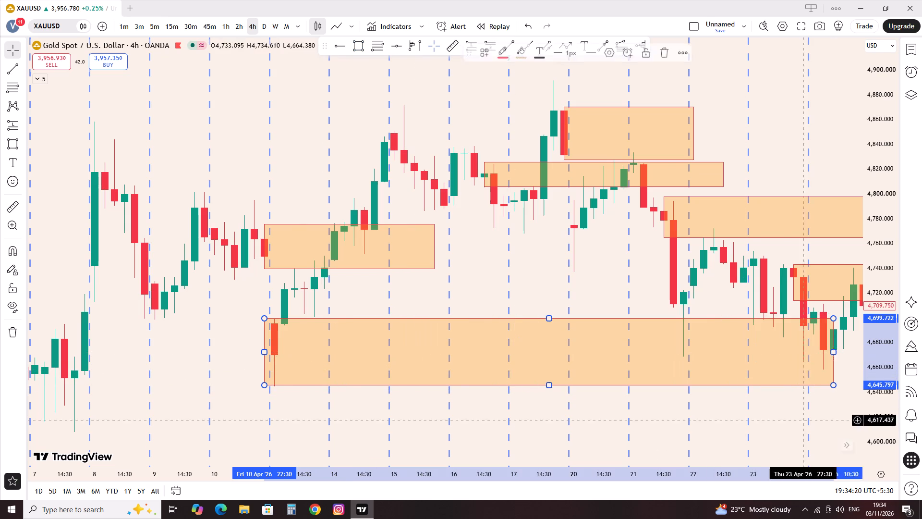
drag(776, 432, 375, 416)
click(373, 414)
Draw a rectangle zone at 4,808.341–4,771.599 from 8 April 14:30 to about 10 April 10:30.
drag(342, 383, 432, 388)
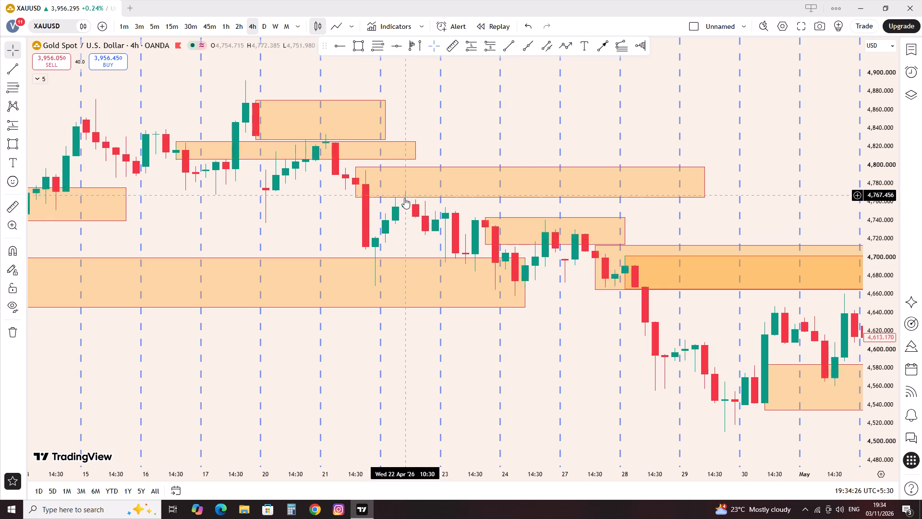
drag(288, 234, 582, 362)
drag(410, 325, 525, 344)
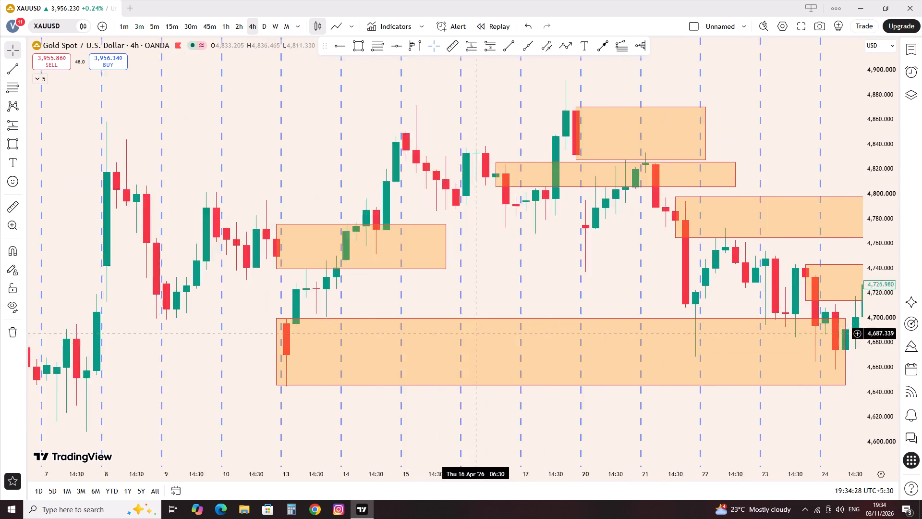
drag(525, 344, 601, 355)
scroll(450, 275, up, 3)
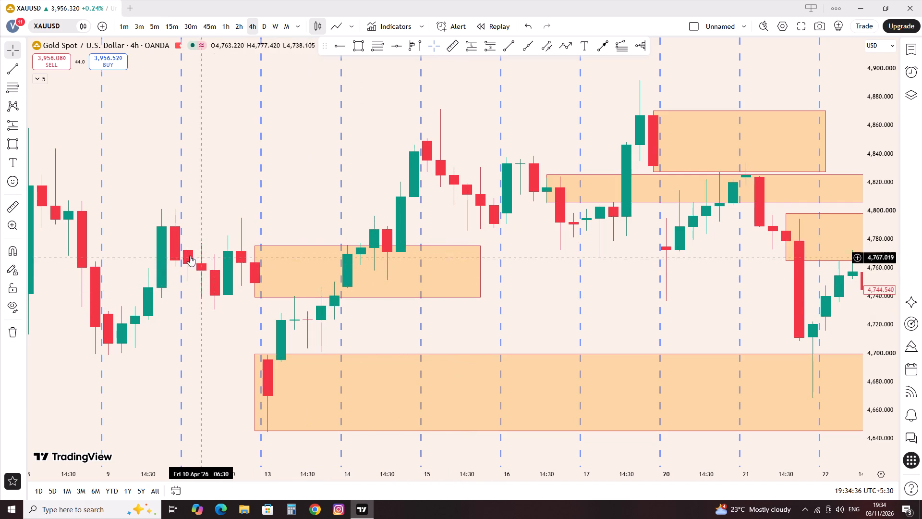
drag(148, 302, 364, 385)
click(345, 362)
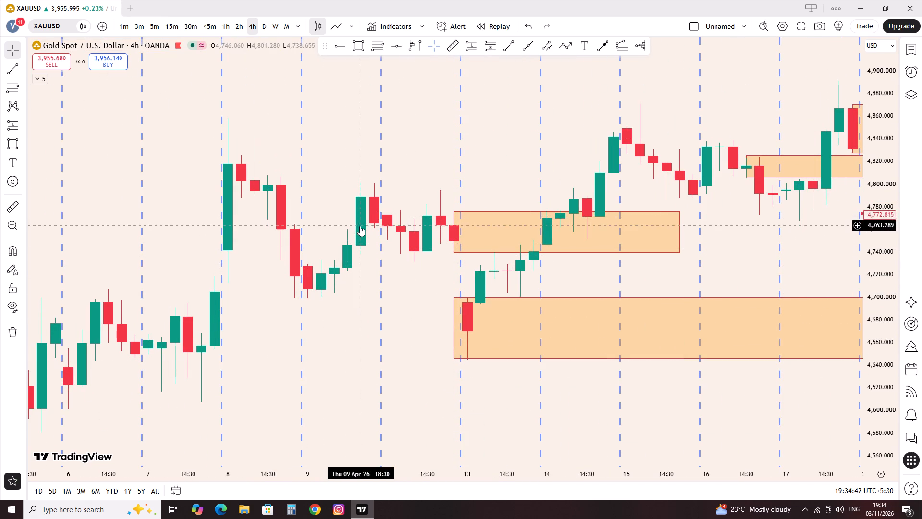
click(360, 50)
click(268, 175)
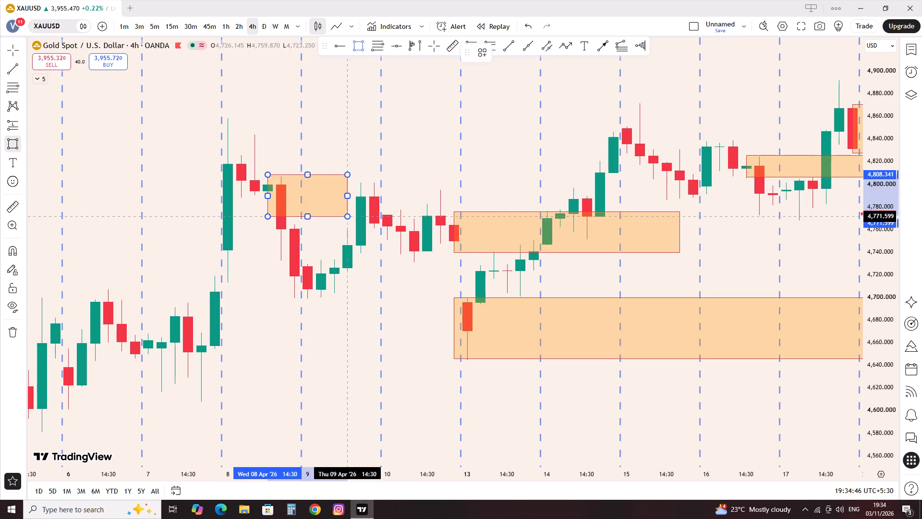
click(409, 217)
click(445, 173)
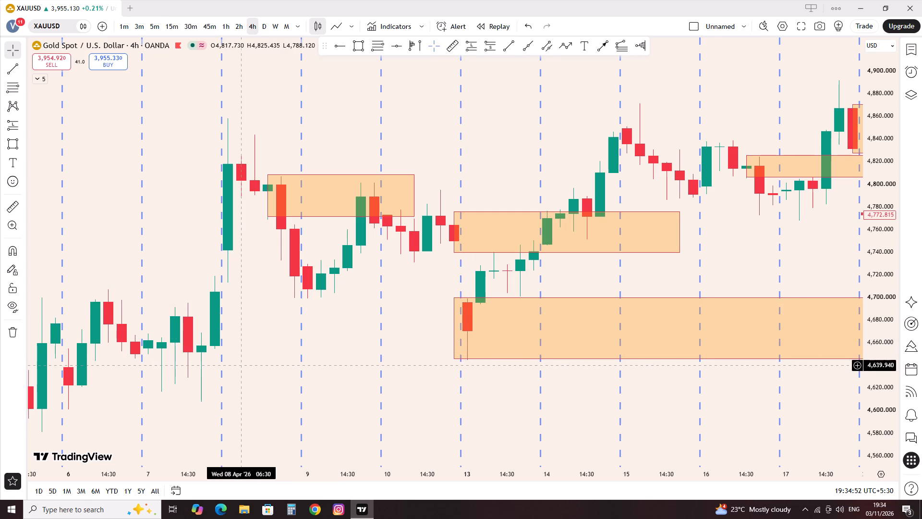
Draw a rectangle zone at 4,797.433–4,751.493 starting 2 April 02:30 and extend it to 8 April 10:30.
drag(245, 366, 425, 417)
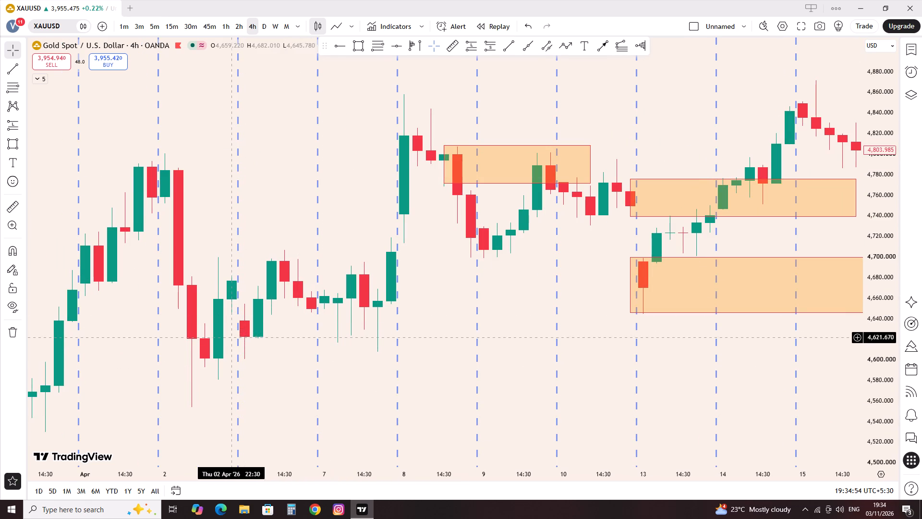
drag(249, 346, 300, 357)
click(301, 357)
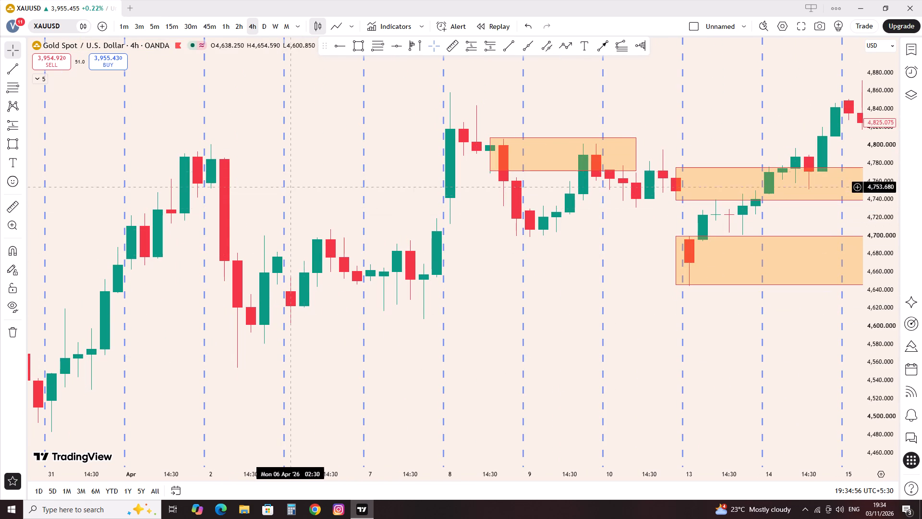
click(357, 55)
click(216, 148)
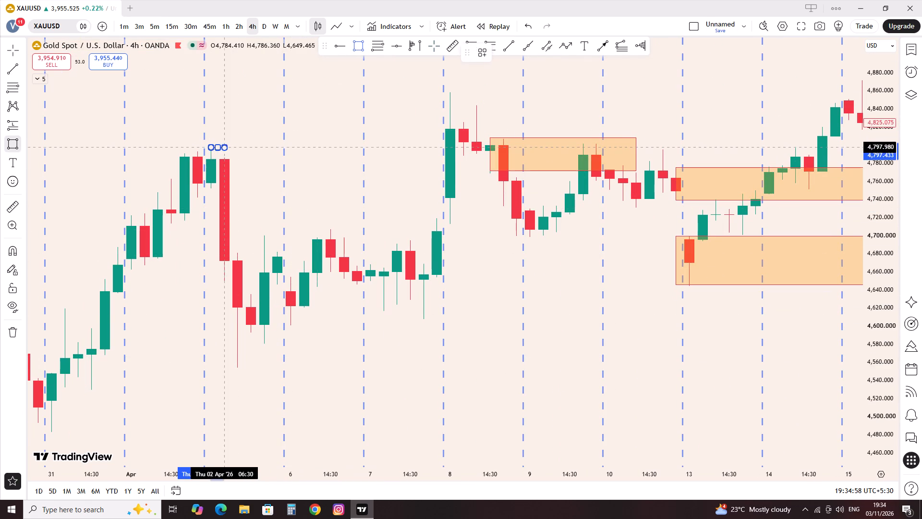
click(413, 189)
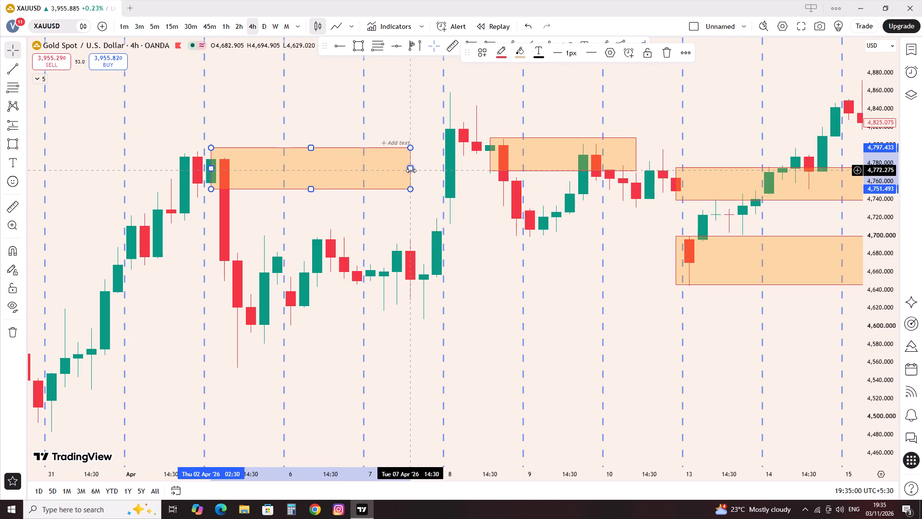
drag(411, 171, 479, 173)
click(348, 212)
Draw a rectangle zone at 4,603.424–4,533.217 starting 31 March 14:30 and extend it to 6 April 10:30.
drag(276, 218, 369, 242)
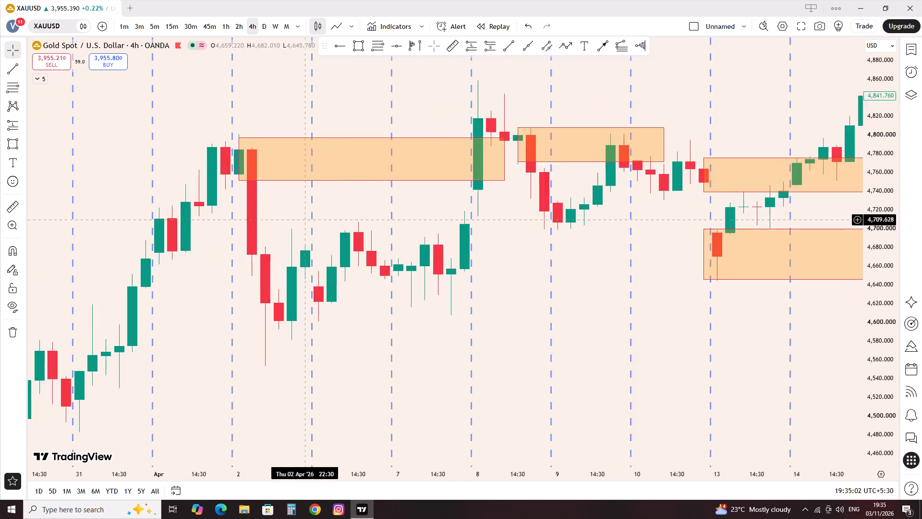
drag(369, 242, 393, 249)
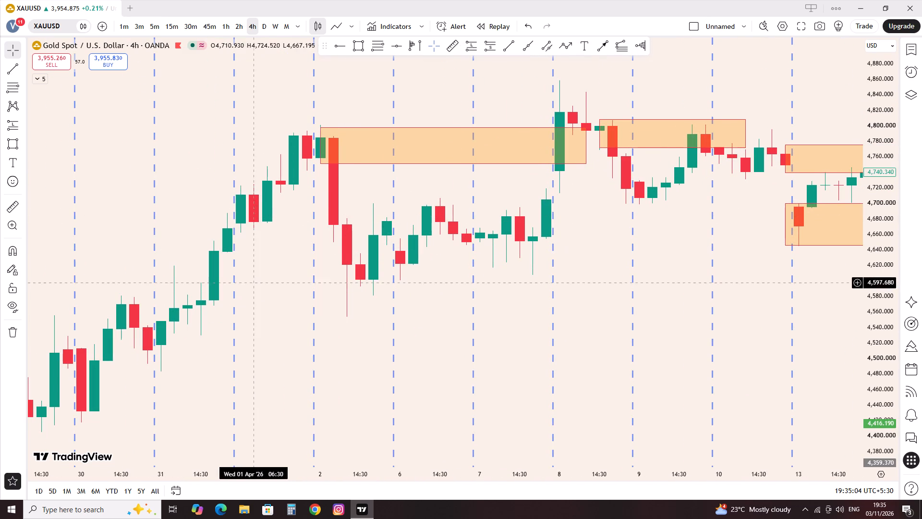
click(365, 45)
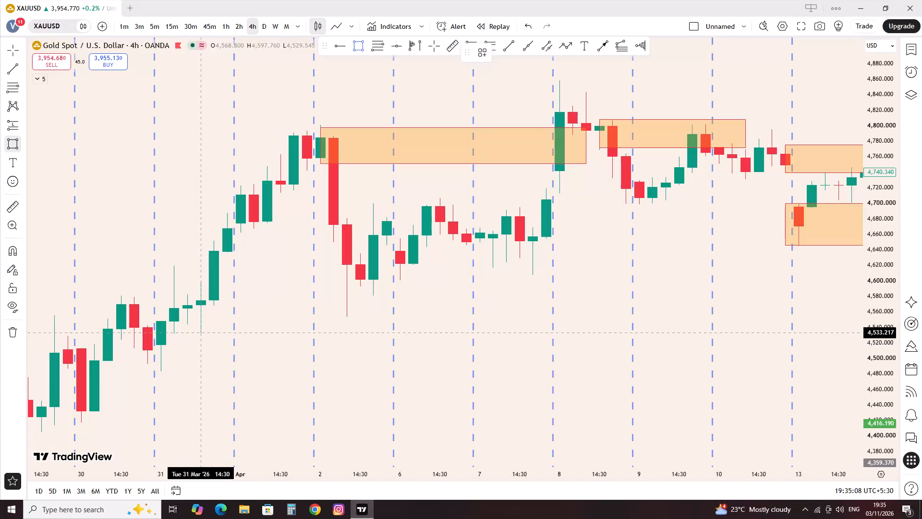
click(200, 333)
click(205, 278)
drag(203, 304, 202, 305)
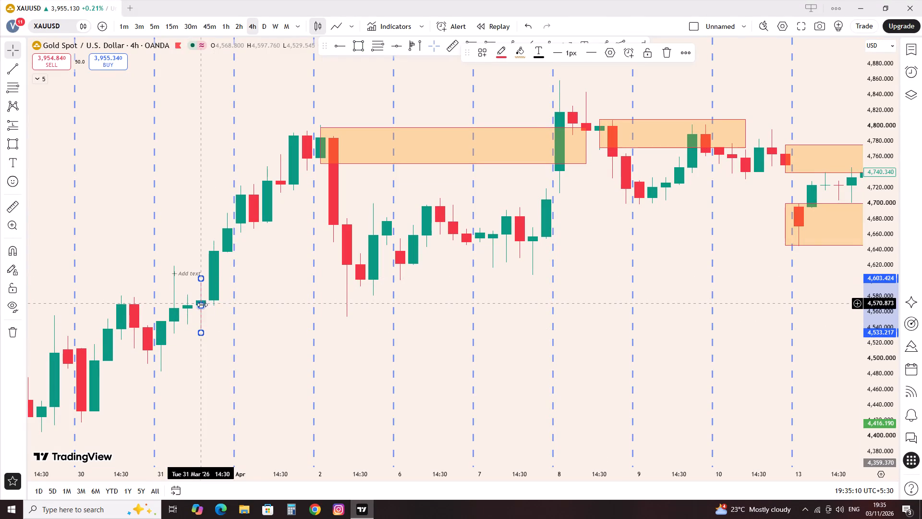
drag(202, 305, 426, 330)
click(423, 354)
Draw a rectangle zone at about 4,521–4,429.560 starting 30 March 06:30 and extend it to 31 March 14:30.
drag(189, 401, 502, 427)
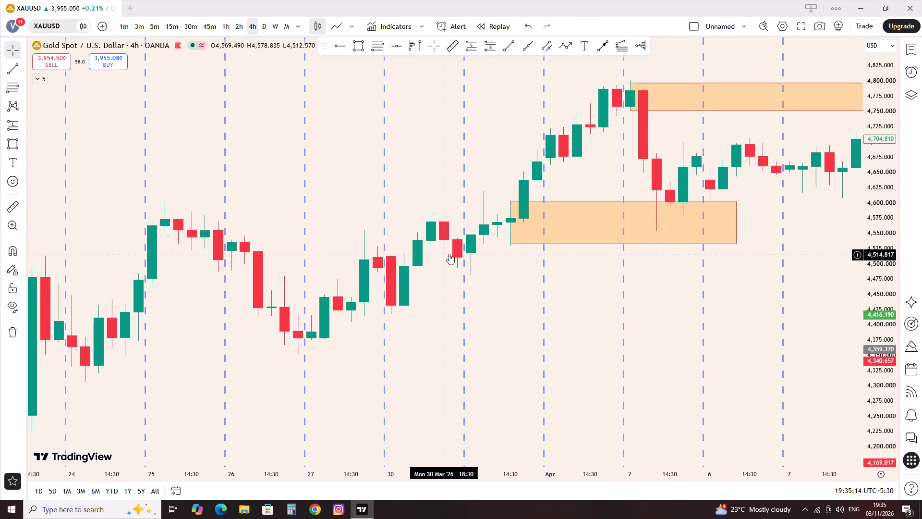
click(351, 50)
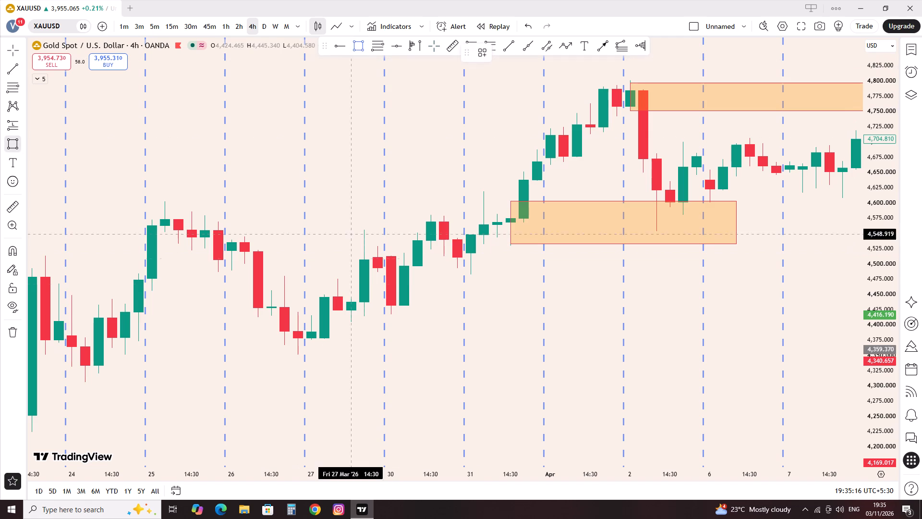
click(402, 307)
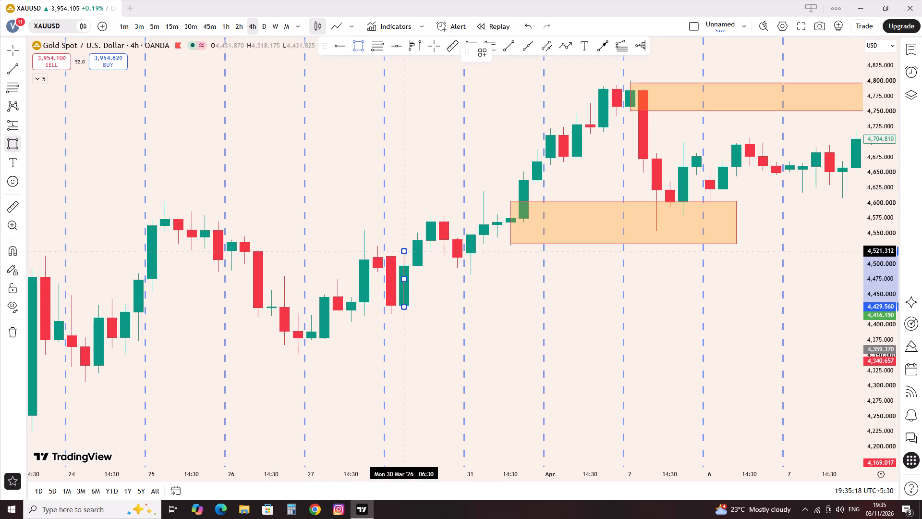
click(400, 251)
drag(404, 280, 511, 284)
click(458, 356)
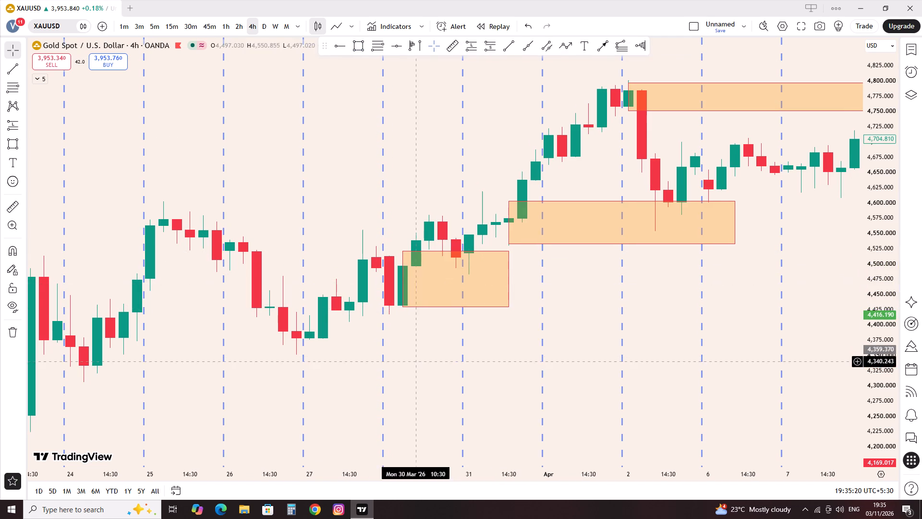
Draw a rectangle zone at about 4,445–4,403 from 27 March 14:30 to about 31 March 22:30.
drag(394, 370, 426, 377)
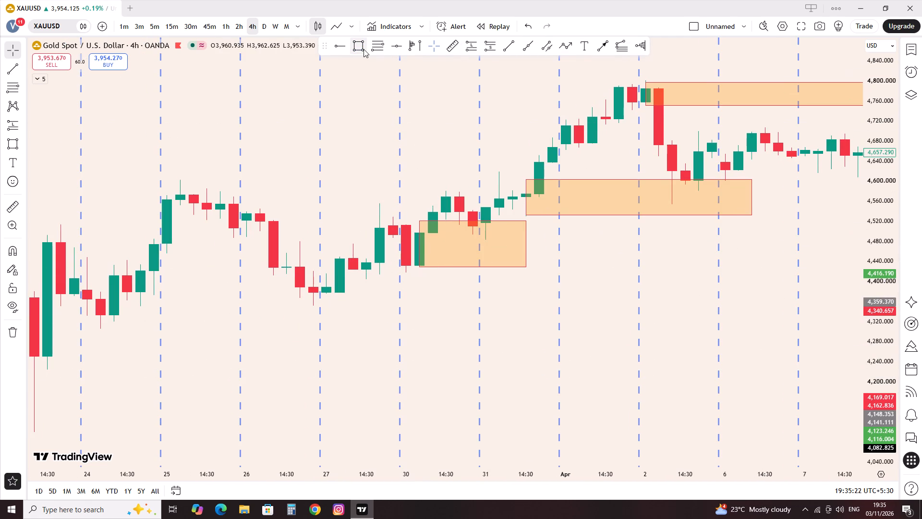
click(364, 49)
click(368, 280)
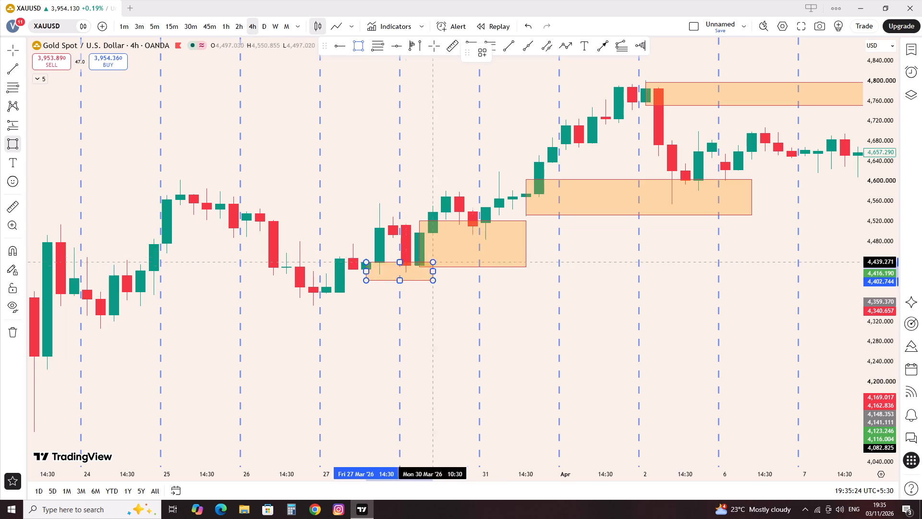
click(558, 259)
click(492, 344)
Draw a rectangle zone at about 4,414–4,377 from 27 March 02:30 to 1 April 14:30.
drag(333, 380, 332, 381)
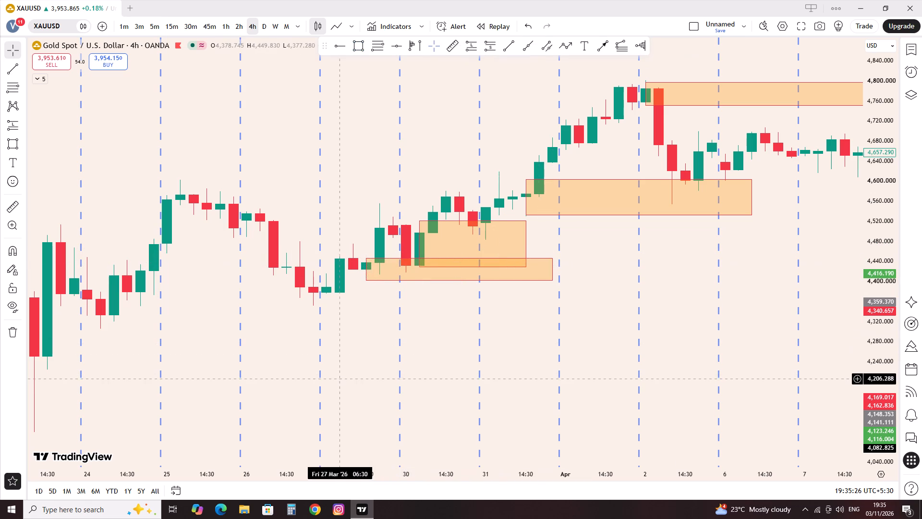
drag(332, 381, 386, 395)
click(365, 45)
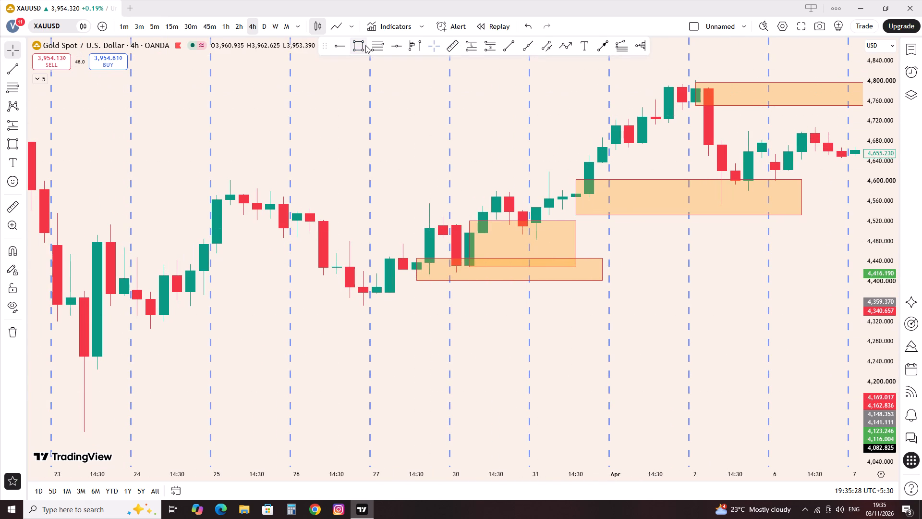
click(380, 293)
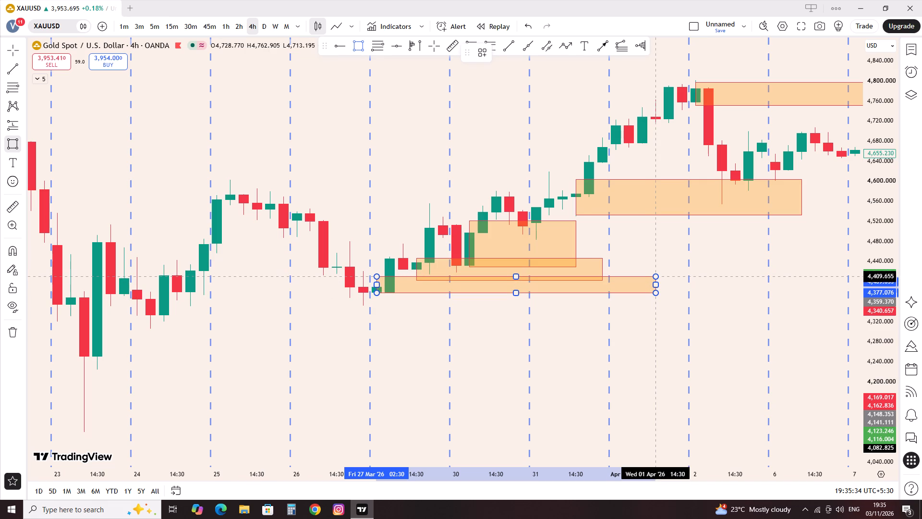
click(658, 274)
click(296, 329)
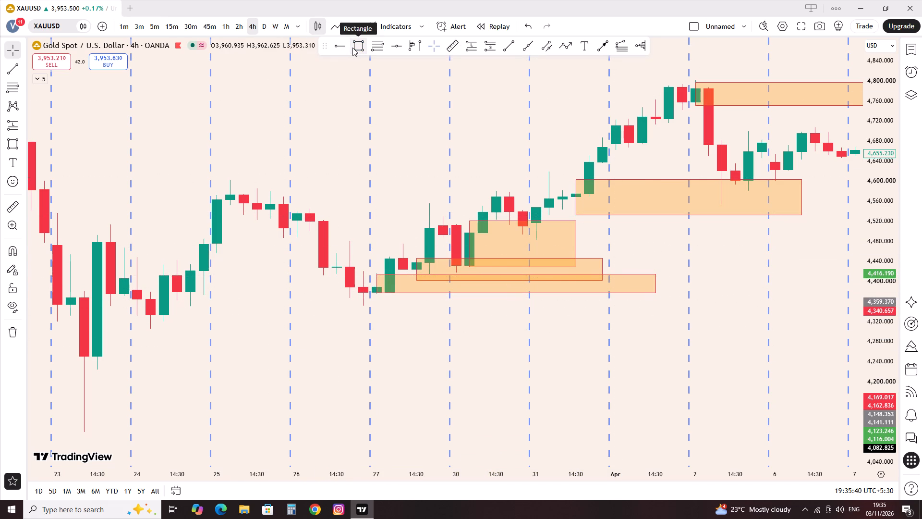
Draw a rectangle zone at 4,439.519–4,350.319 starting 24 March 18:30 and extend it to about 30 March 06:30.
drag(250, 322, 360, 342)
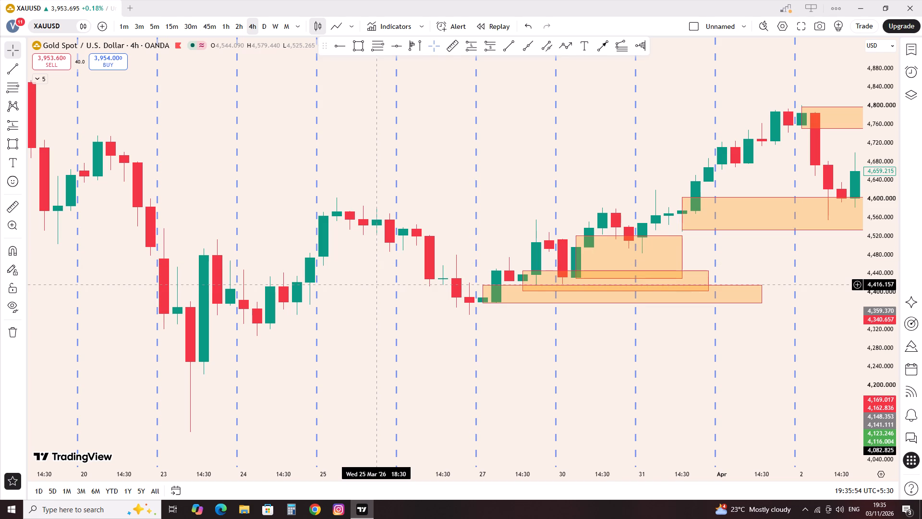
click(359, 49)
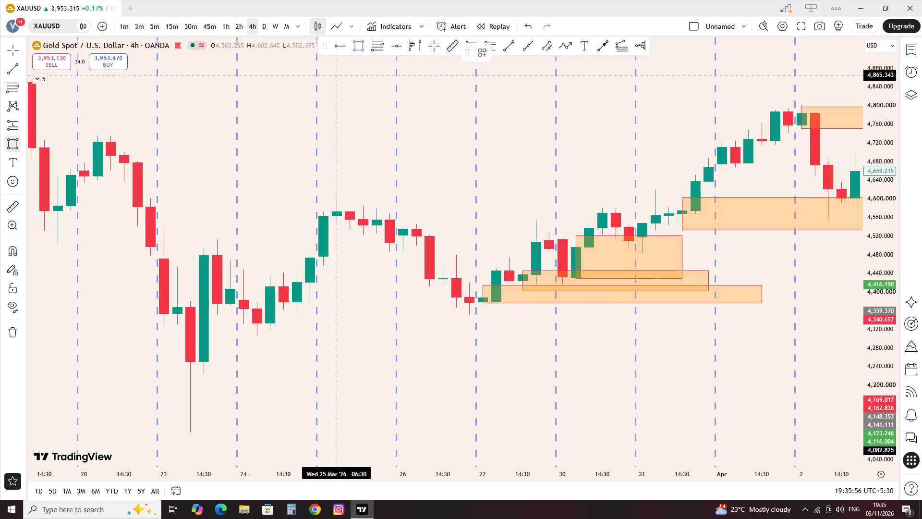
click(299, 316)
click(302, 274)
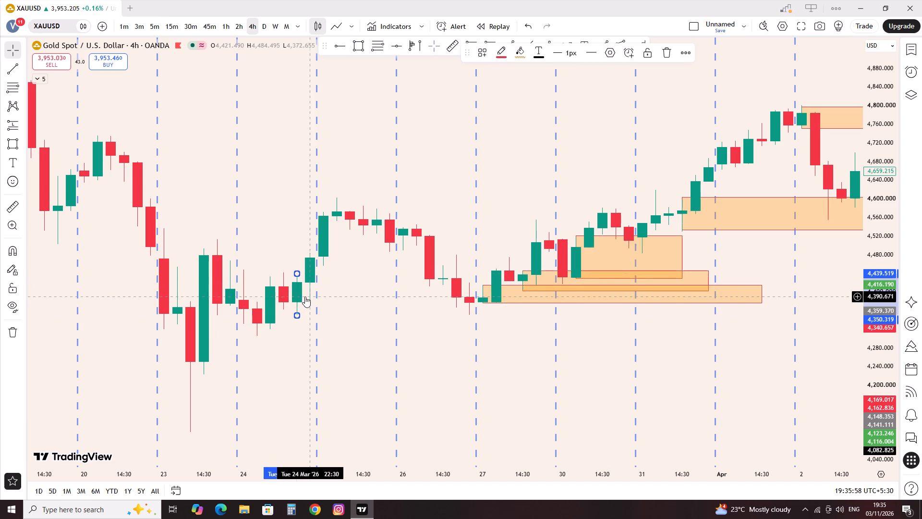
drag(299, 295, 582, 323)
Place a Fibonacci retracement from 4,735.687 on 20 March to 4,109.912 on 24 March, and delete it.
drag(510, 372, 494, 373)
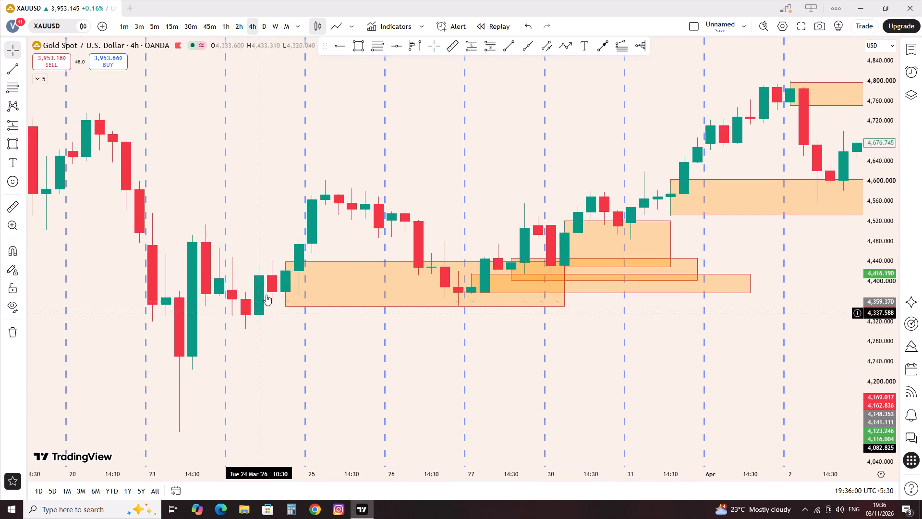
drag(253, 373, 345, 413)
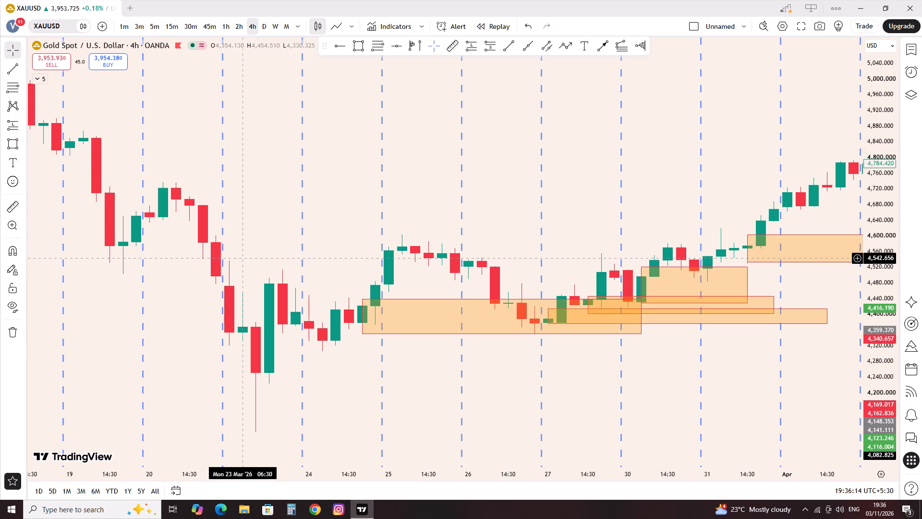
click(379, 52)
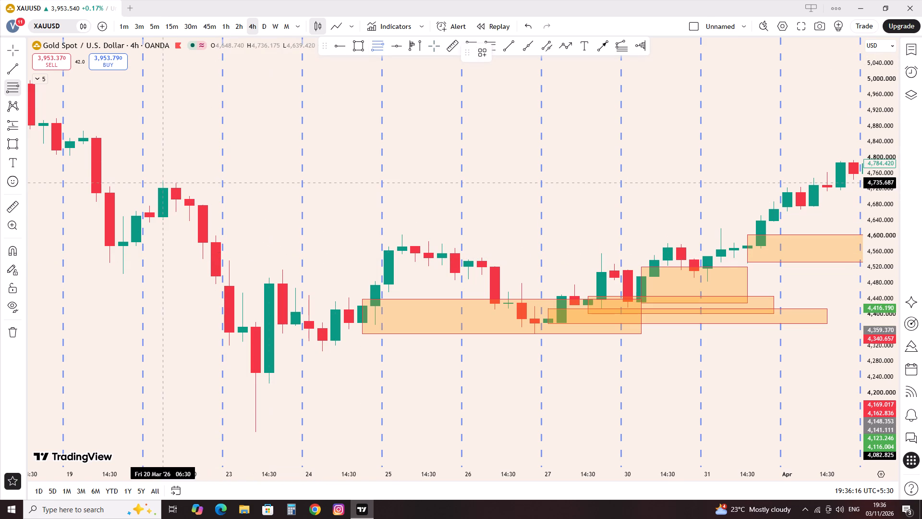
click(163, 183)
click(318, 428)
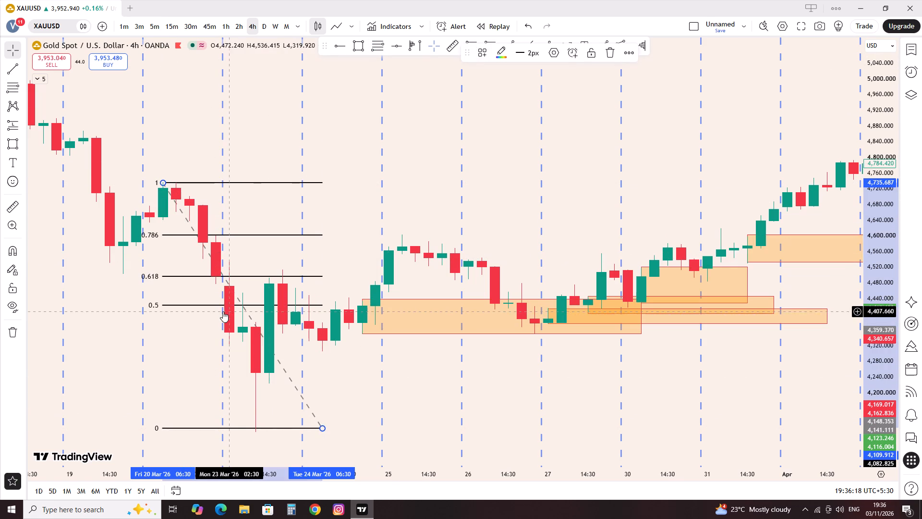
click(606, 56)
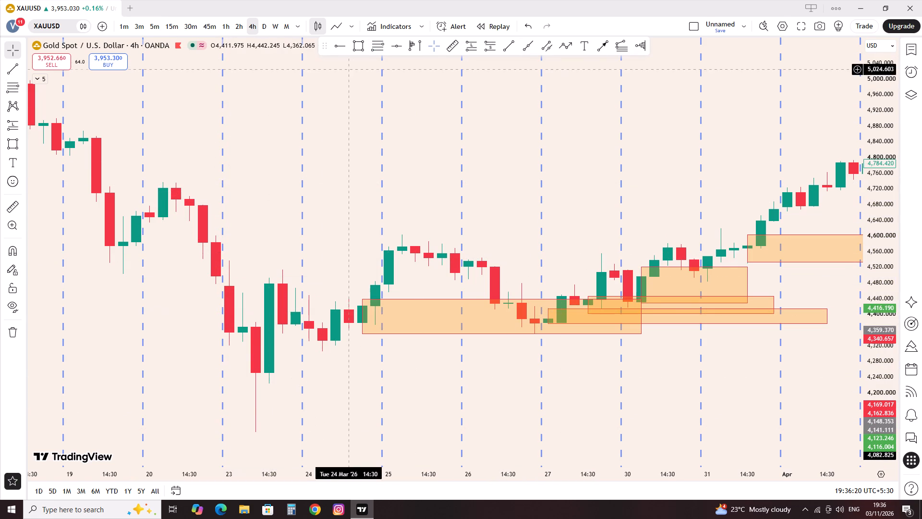
Draw a rectangle zone at about 4,694–4,546 from 20 March 18:30 to 27 March 14:30.
click(354, 50)
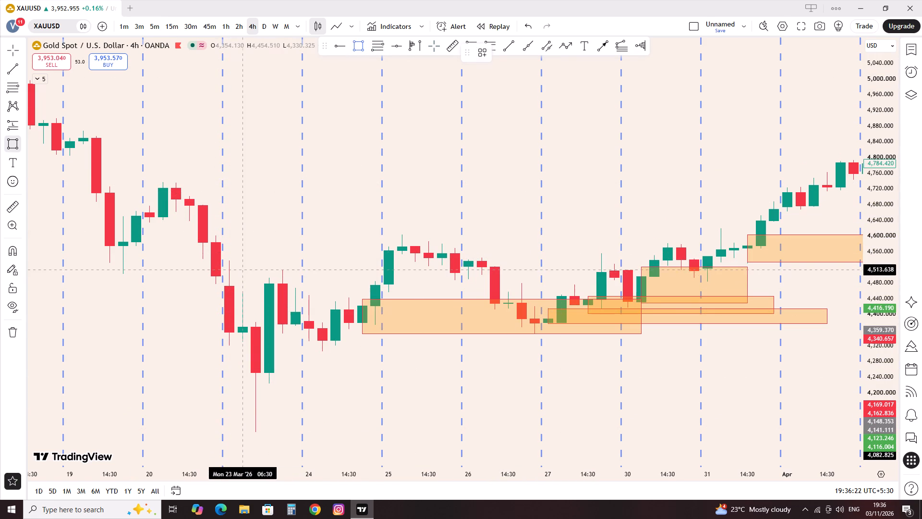
click(202, 257)
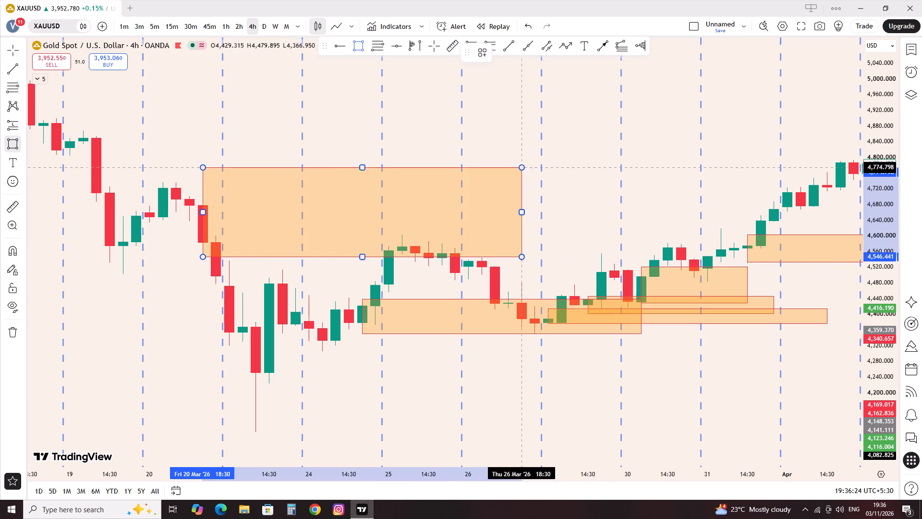
click(582, 198)
click(499, 162)
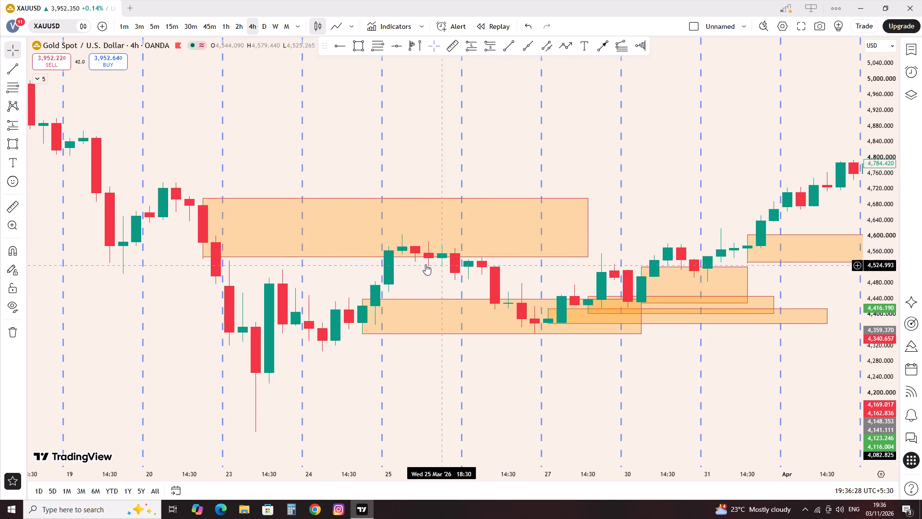
Draw a rectangle zone at about 4,869–4,687 starting 19 March 06:30 and extend it to about 23 March 06:30.
drag(144, 284, 479, 388)
scroll(336, 319, up, 1)
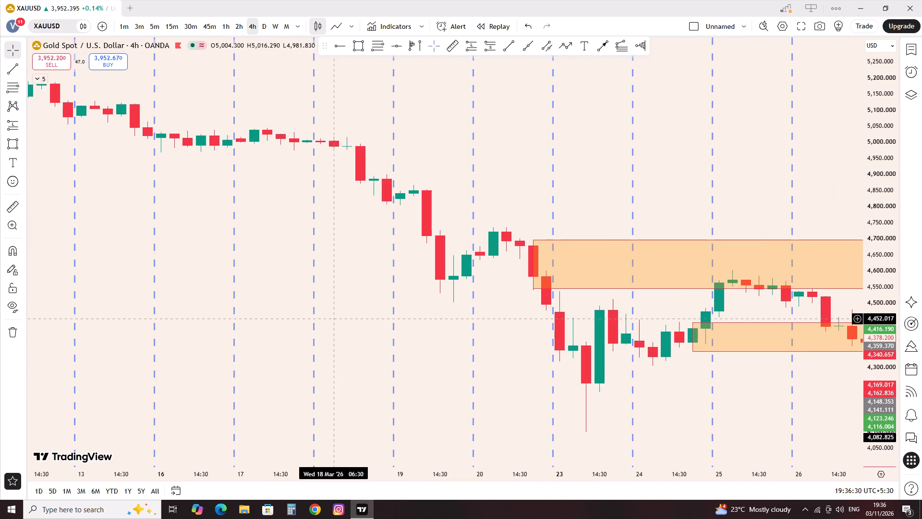
scroll(336, 319, up, 1)
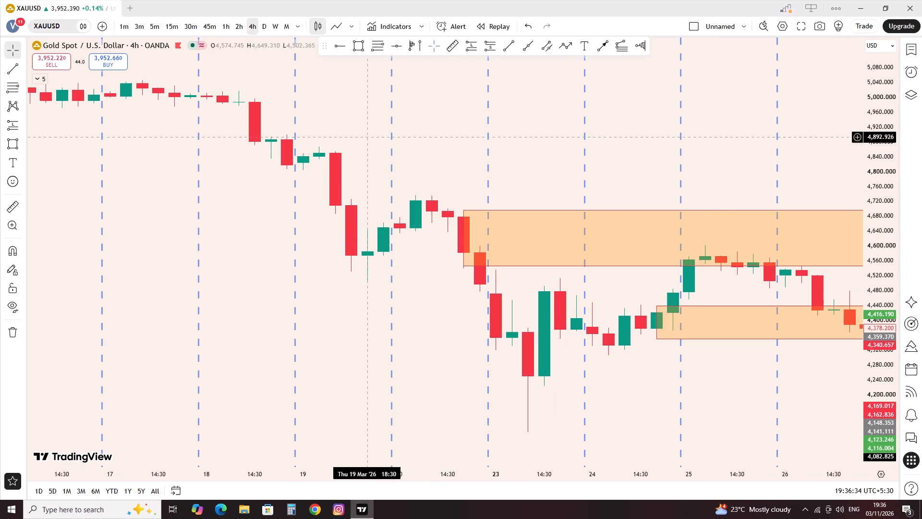
click(367, 43)
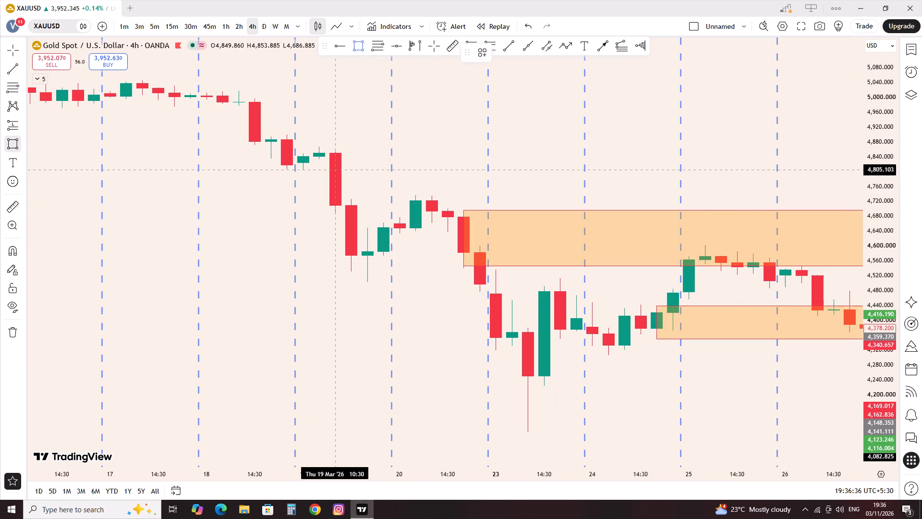
click(325, 146)
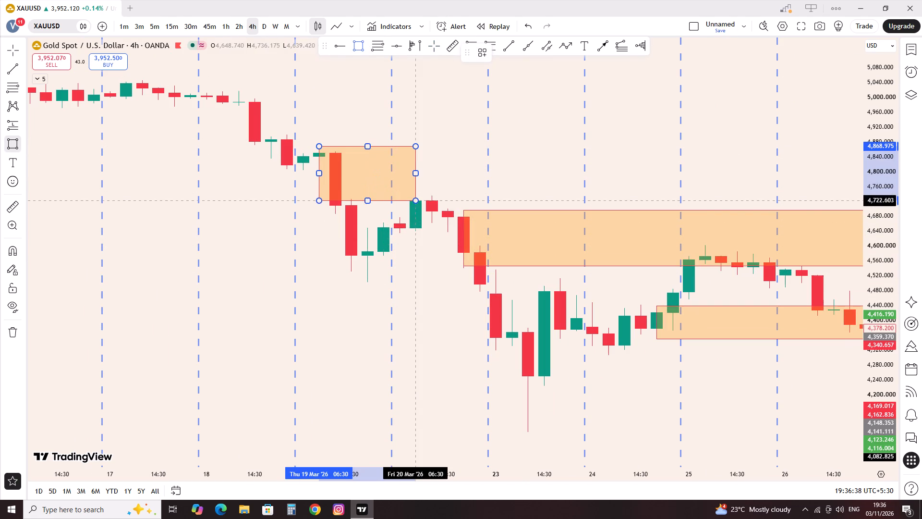
click(426, 212)
drag(436, 180, 440, 181)
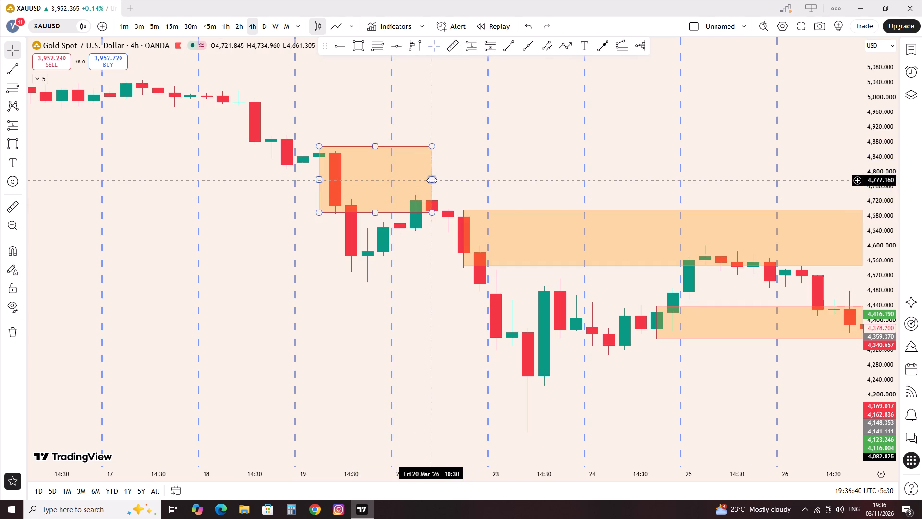
drag(432, 180, 511, 183)
click(545, 173)
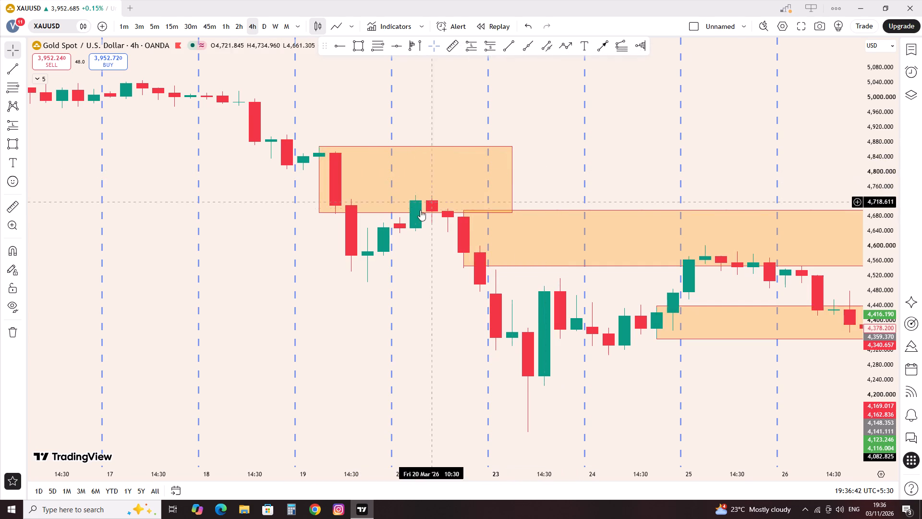
Draw a rectangle zone at 5,022.450–4,897.901 starting 18 March 10:30 and extend it to 20 March 14:30.
scroll(409, 215, down, 1)
click(303, 243)
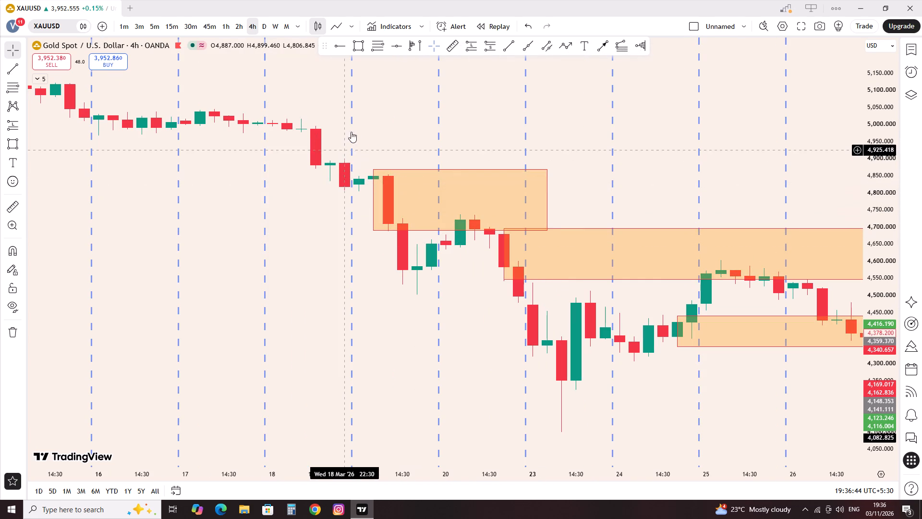
click(355, 50)
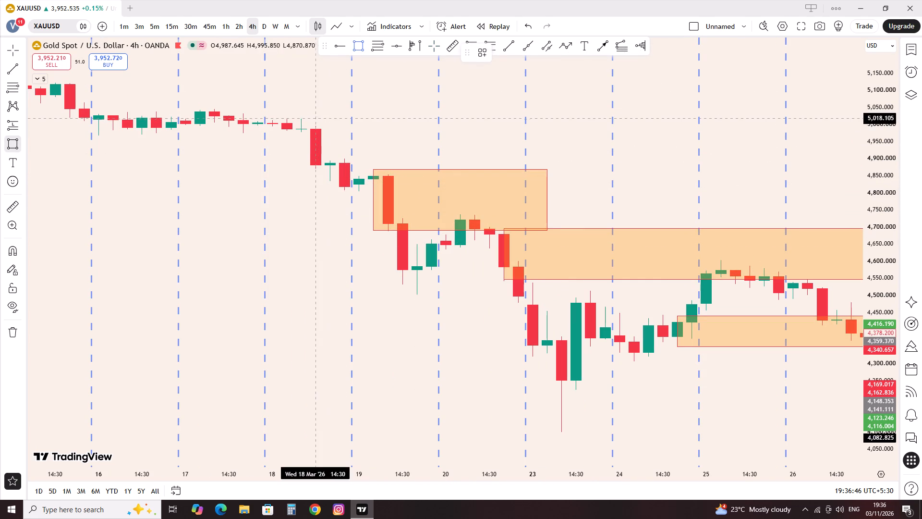
click(308, 117)
click(367, 160)
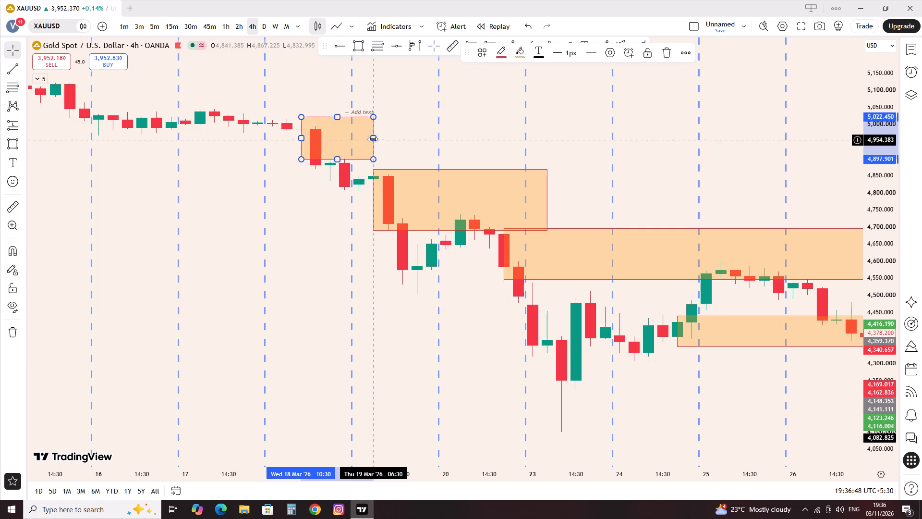
drag(373, 138, 494, 146)
Review the drawn order block zones across the chart from March through October.
scroll(638, 154, down, 6)
drag(766, 163, 267, 251)
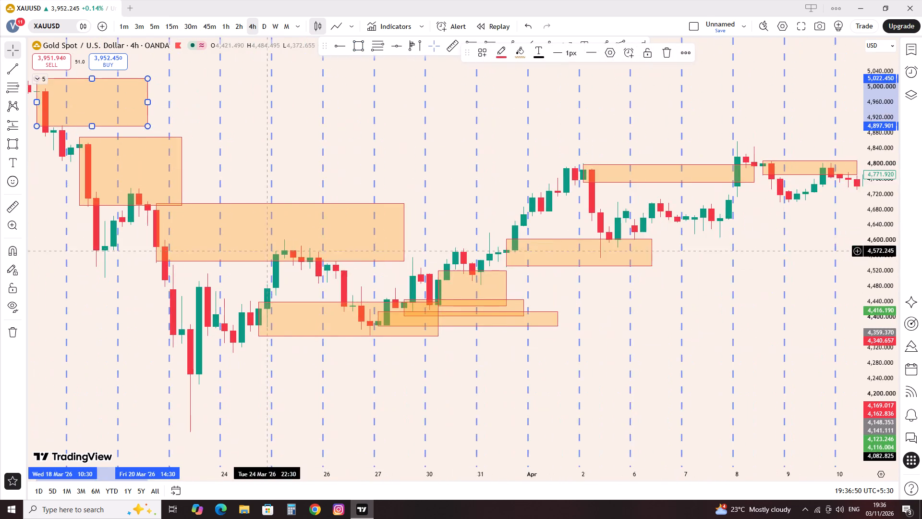
scroll(370, 191, down, 8)
scroll(649, 185, down, 6)
drag(740, 175, 263, 172)
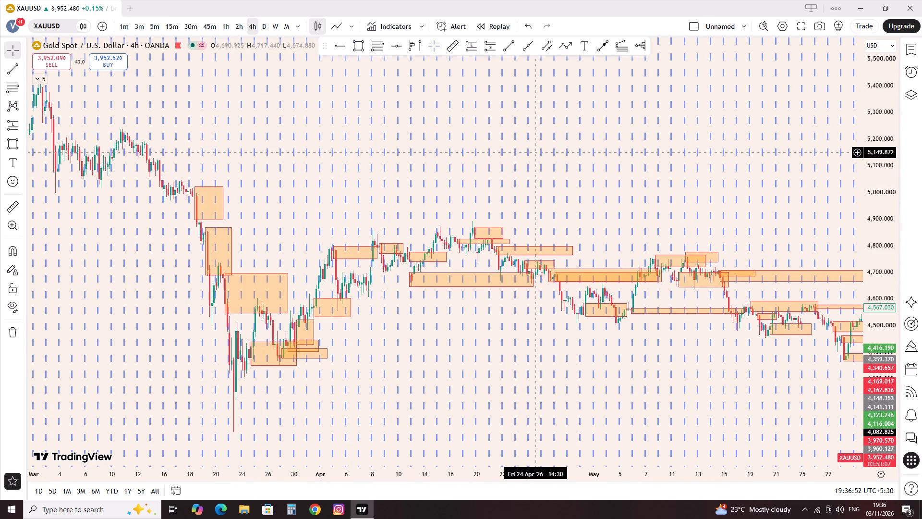
drag(523, 153, 251, 173)
scroll(319, 166, down, 9)
drag(730, 197, 151, 194)
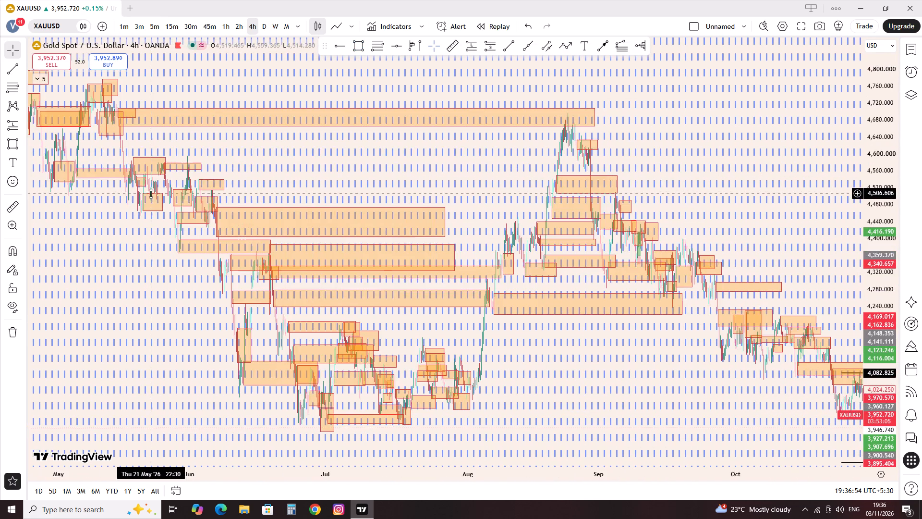
drag(151, 194, 769, 246)
Examine the price action from late February to mid-March for further order block candidates.
scroll(565, 175, up, 5)
drag(311, 111, 322, 124)
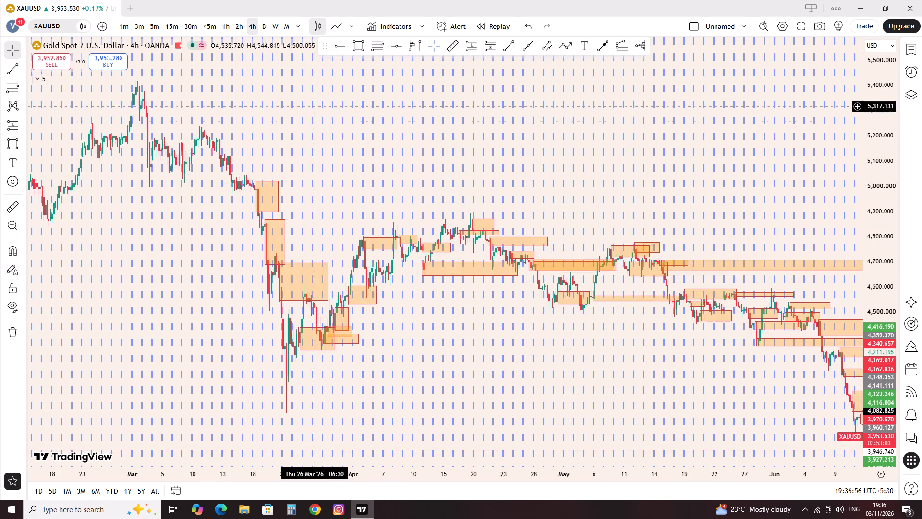
drag(322, 124, 736, 219)
scroll(736, 219, up, 7)
scroll(319, 224, up, 4)
drag(223, 243, 557, 364)
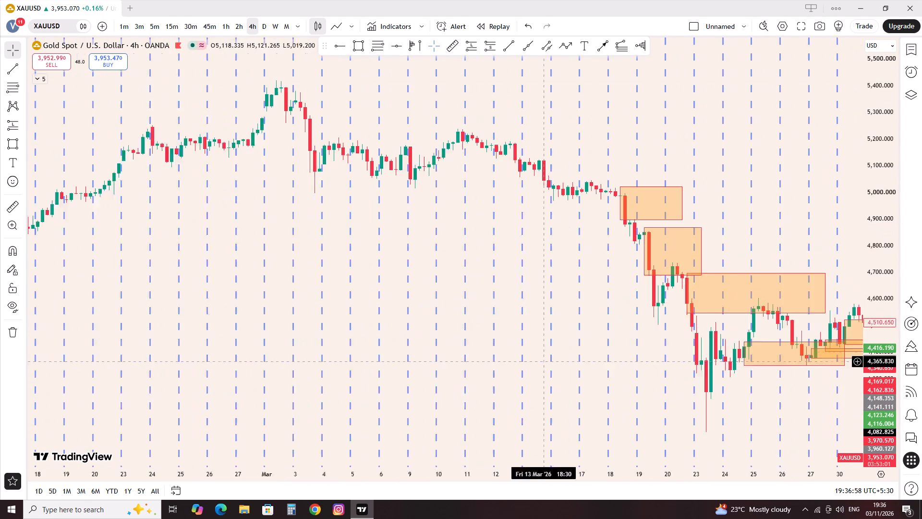
scroll(585, 311, up, 5)
drag(151, 158, 612, 347)
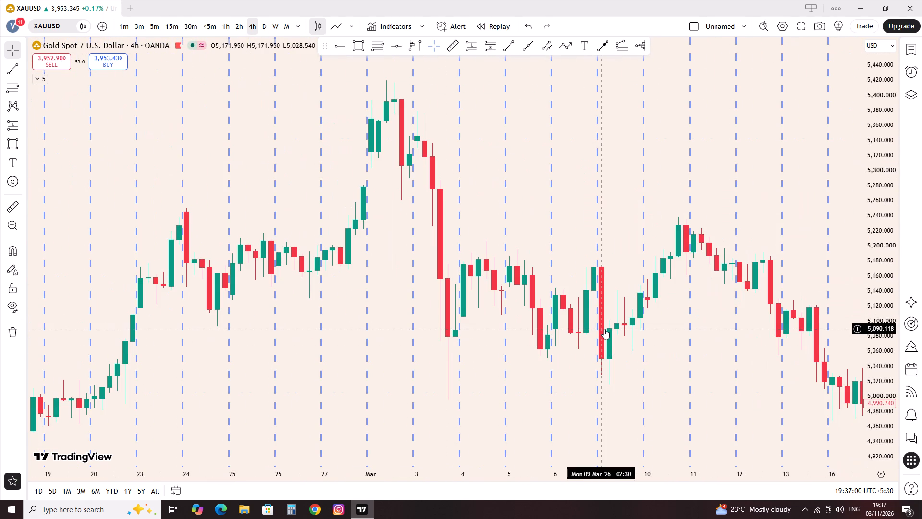
scroll(632, 312, up, 3)
drag(728, 182, 425, 214)
scroll(451, 205, up, 2)
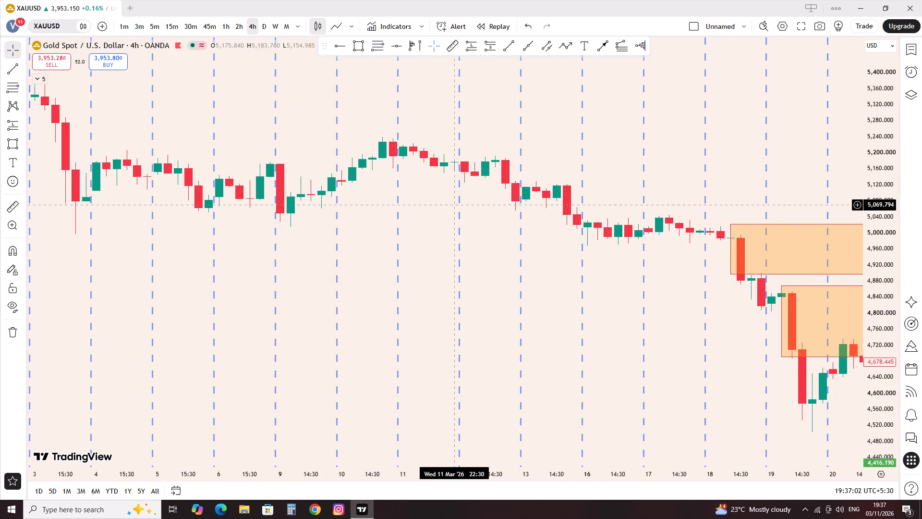
scroll(451, 205, up, 2)
drag(370, 246, 579, 360)
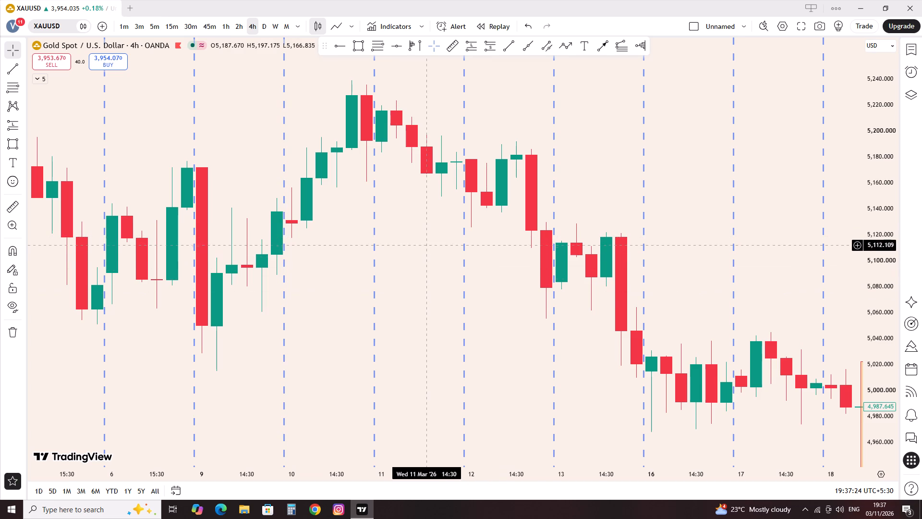
Draw a rectangle zone at about 5,158.6–5,111.3 starting 10 March 02:30 and extend it to about 16 March 10:30.
click(358, 41)
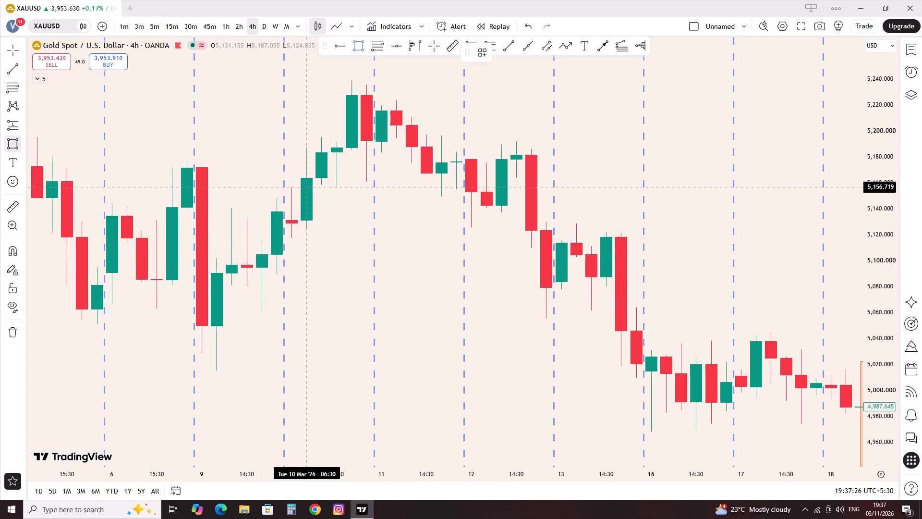
click(296, 185)
click(316, 246)
drag(321, 215, 398, 229)
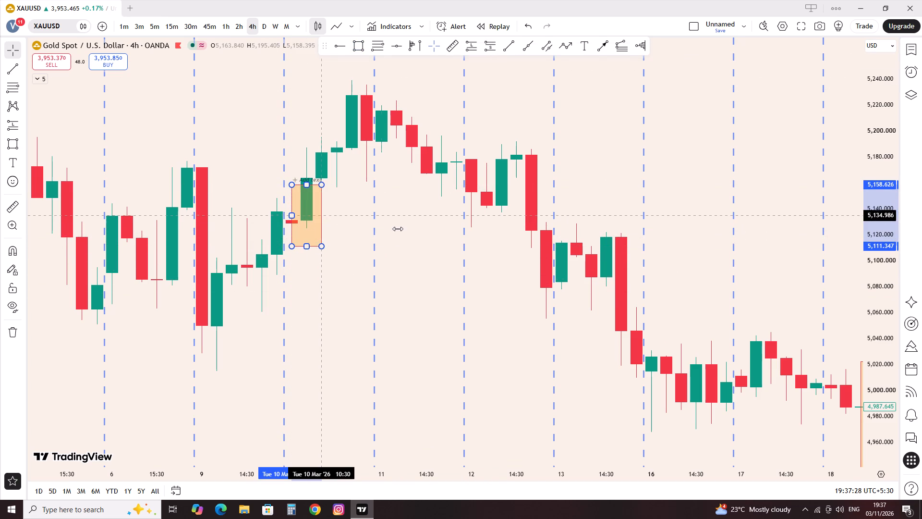
drag(398, 229, 678, 259)
click(717, 245)
Draw a rectangle zone at 5,178.452–5,137.274 starting 6 March 23:30 and extend it to about 11 March 22:30.
scroll(553, 286, down, 1)
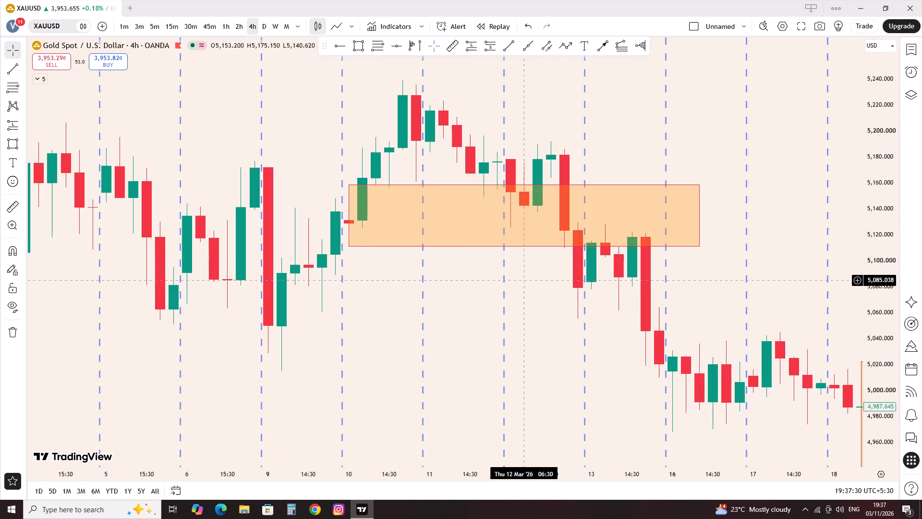
drag(308, 338, 336, 358)
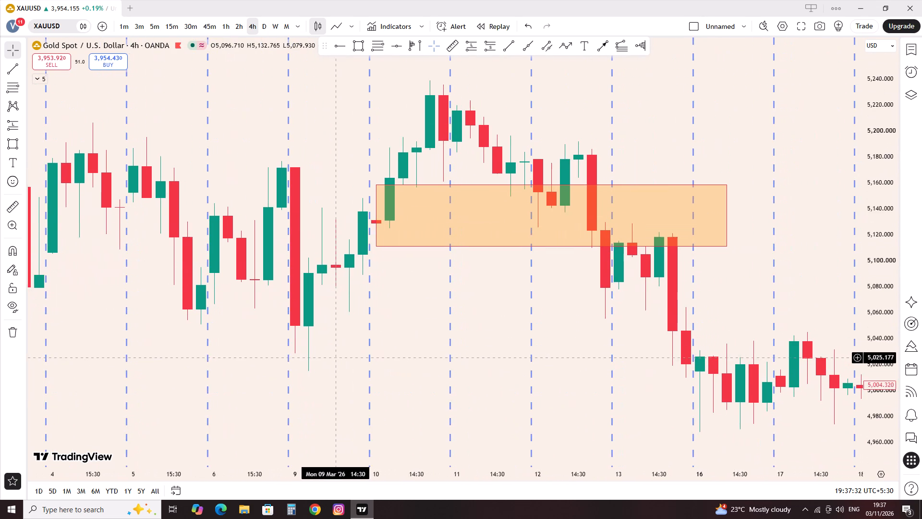
drag(336, 358, 334, 356)
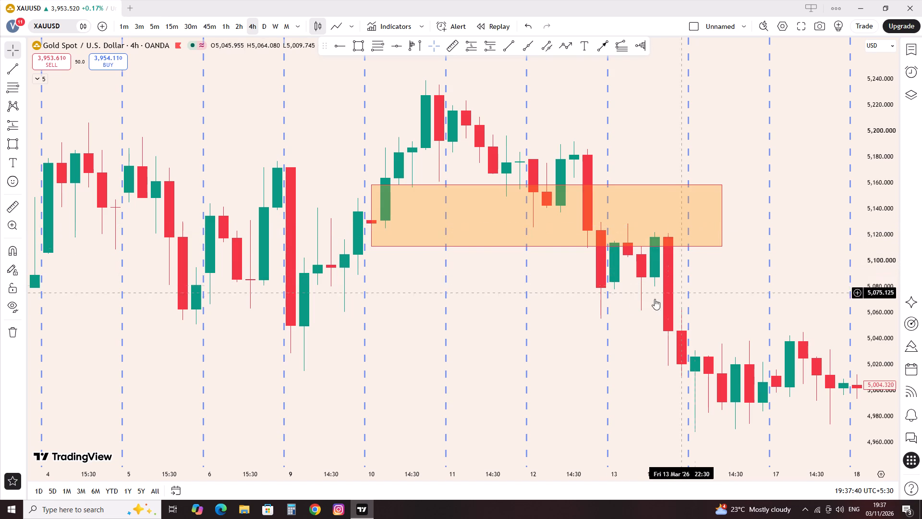
drag(391, 312, 471, 335)
drag(472, 331, 413, 332)
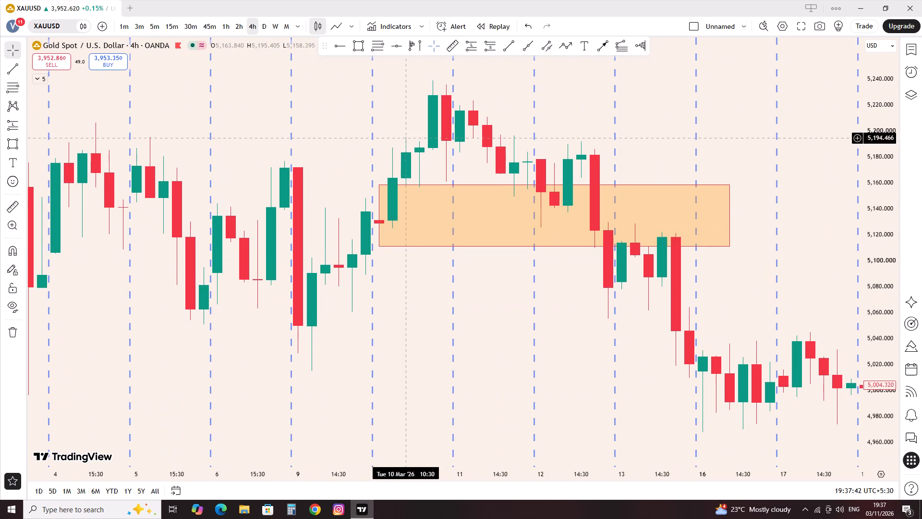
click(357, 51)
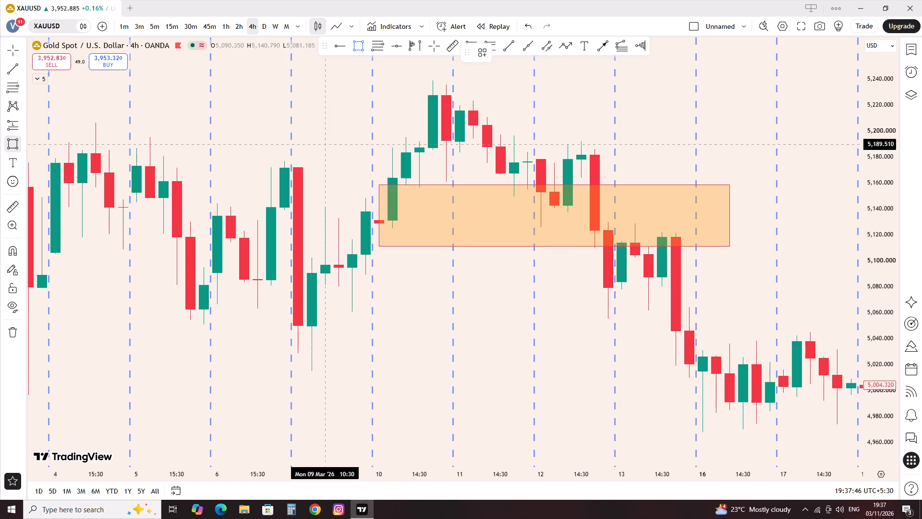
click(288, 159)
click(366, 212)
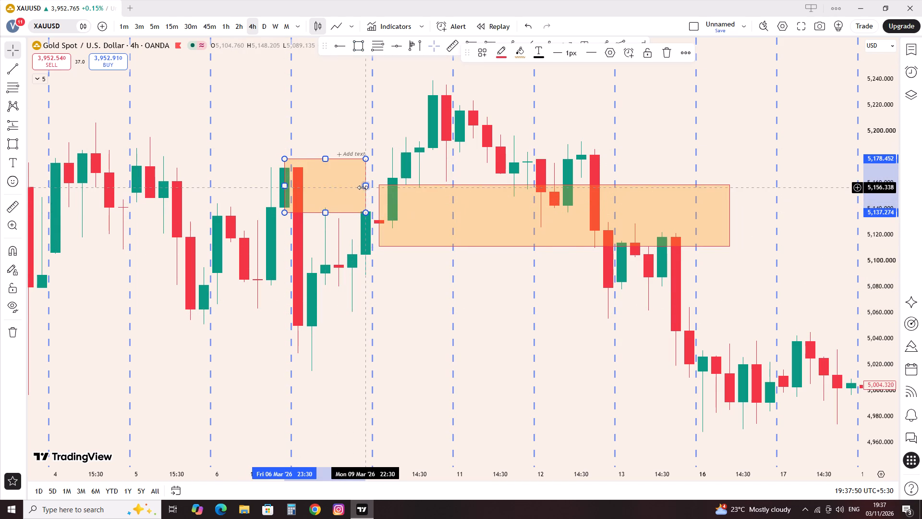
drag(363, 187, 522, 214)
click(296, 256)
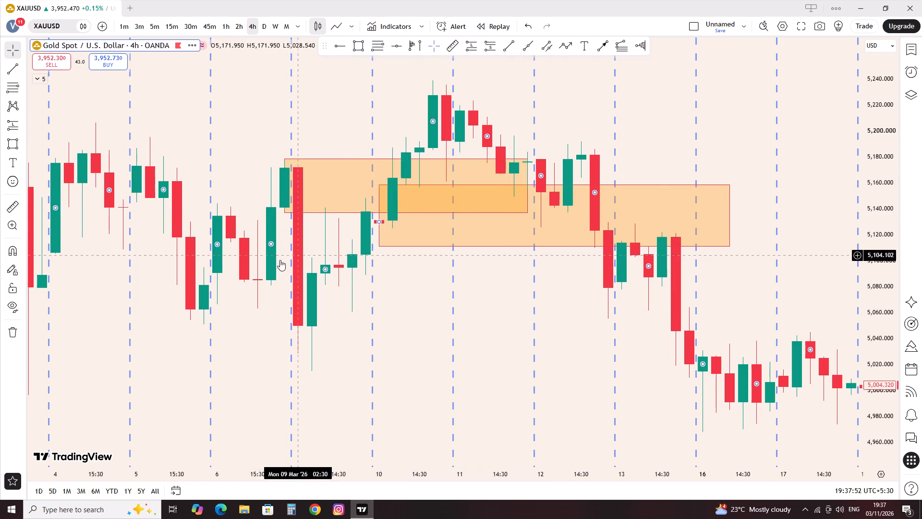
click(213, 335)
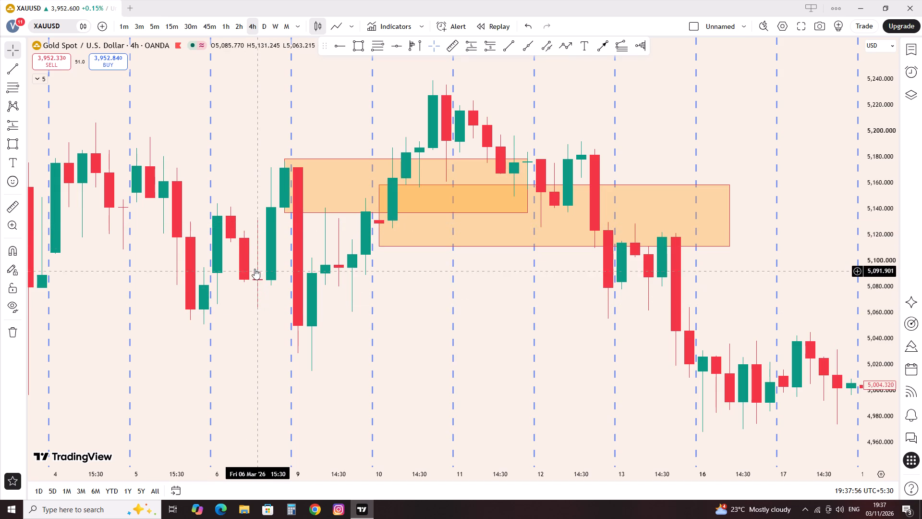
Draw a rectangle zone at about 5,098–5,050 from 5 March 23:30 to about 6 March 19:30.
click(367, 52)
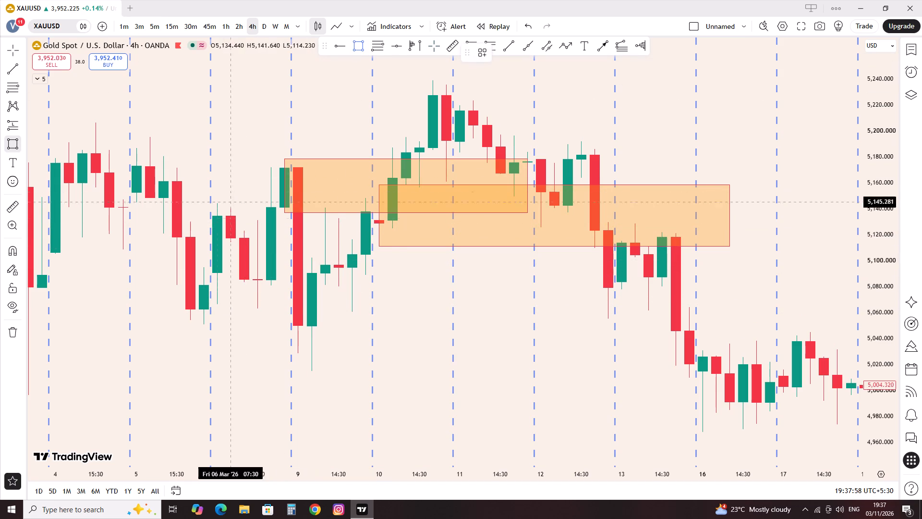
click(206, 264)
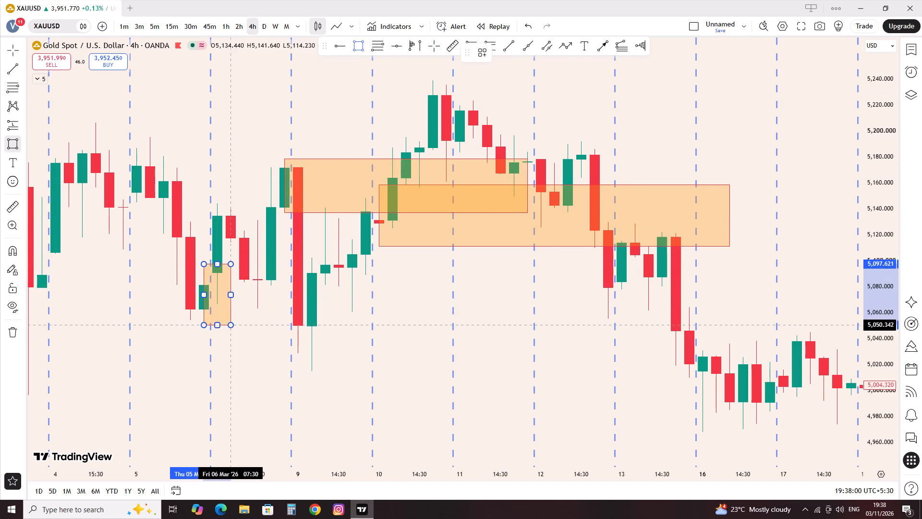
click(269, 325)
click(166, 364)
Draw a rectangle zone at 5,377.838–5,283.720 starting 3 March 07:30 and extend it to about 10 March 18:30.
drag(158, 358, 208, 377)
drag(158, 366, 234, 388)
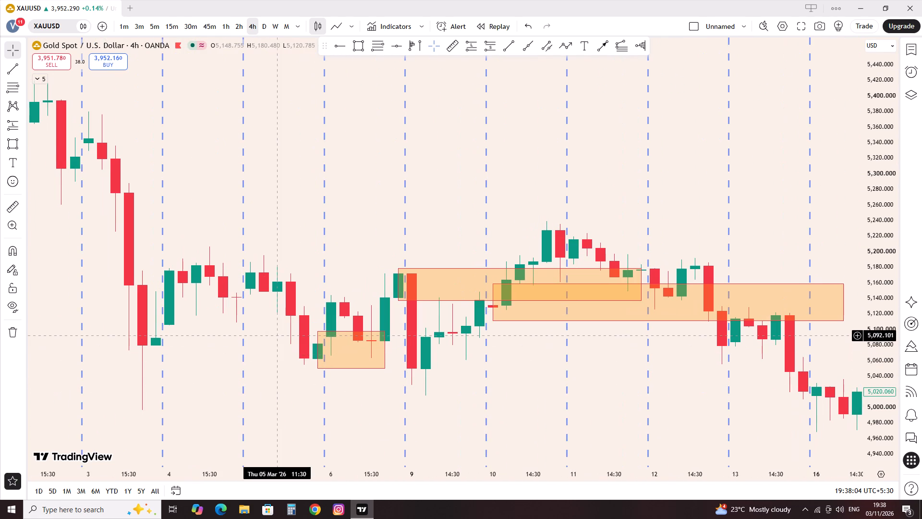
drag(198, 340, 424, 378)
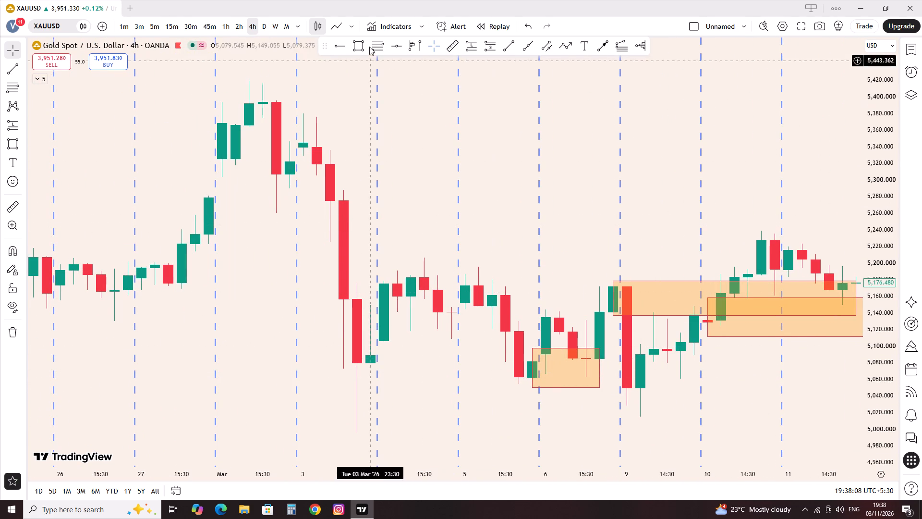
click(368, 41)
click(355, 47)
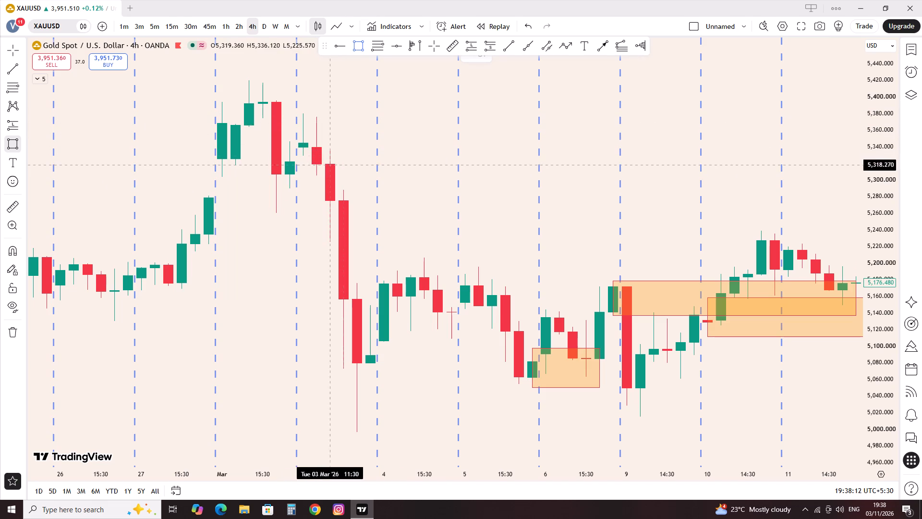
click(319, 116)
click(366, 194)
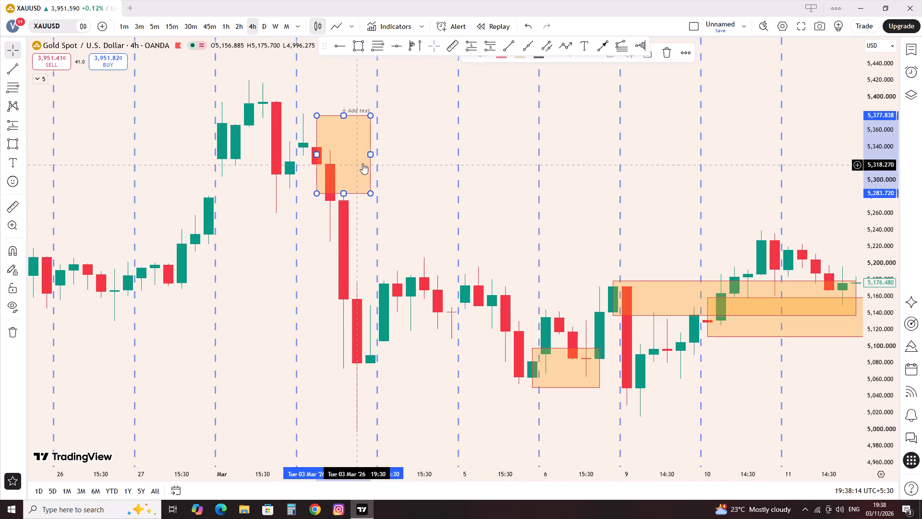
drag(367, 158, 409, 165)
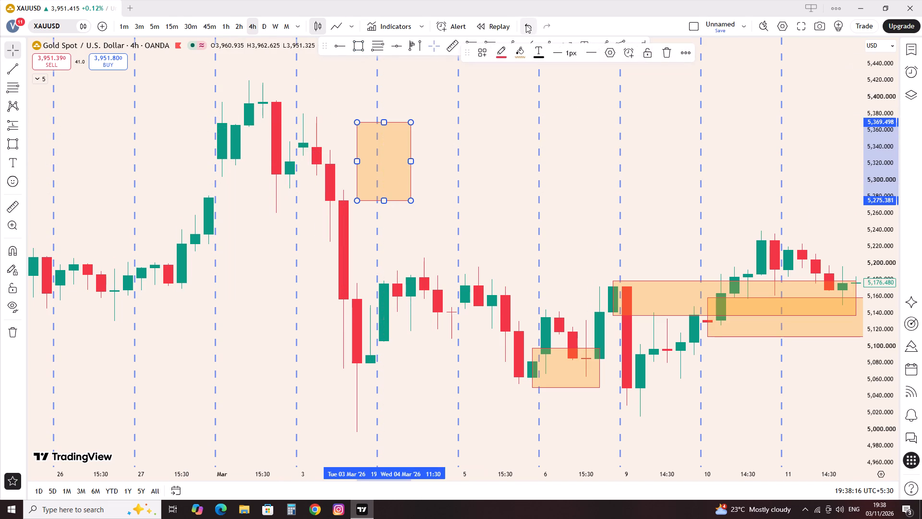
click(526, 25)
drag(370, 152, 758, 186)
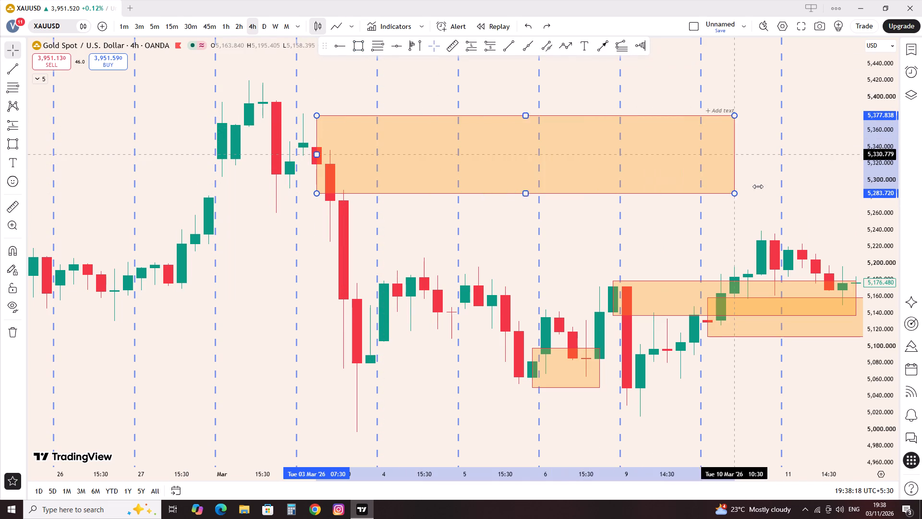
drag(758, 186, 762, 186)
click(619, 214)
Draw a rectangle zone at 5,321.248–5,229.513 starting 3 March 15:30 and extend it to 11 March 02:30.
click(361, 46)
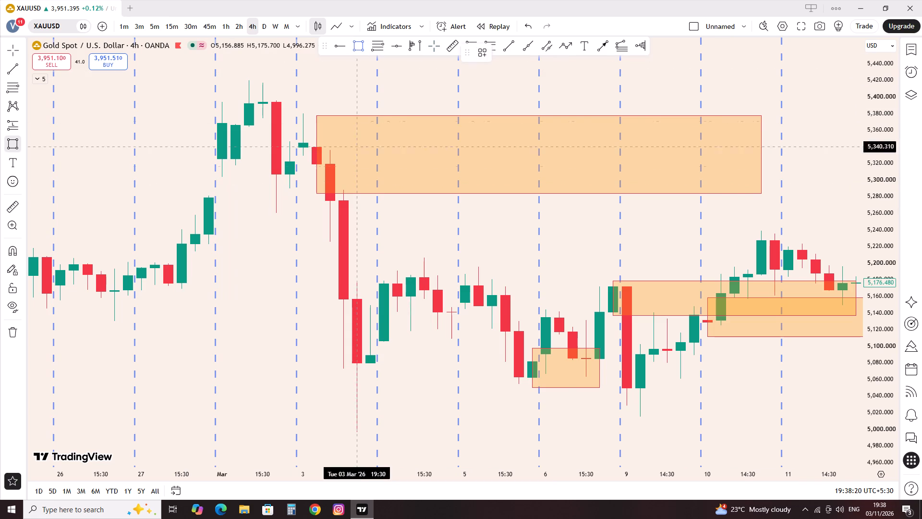
click(340, 162)
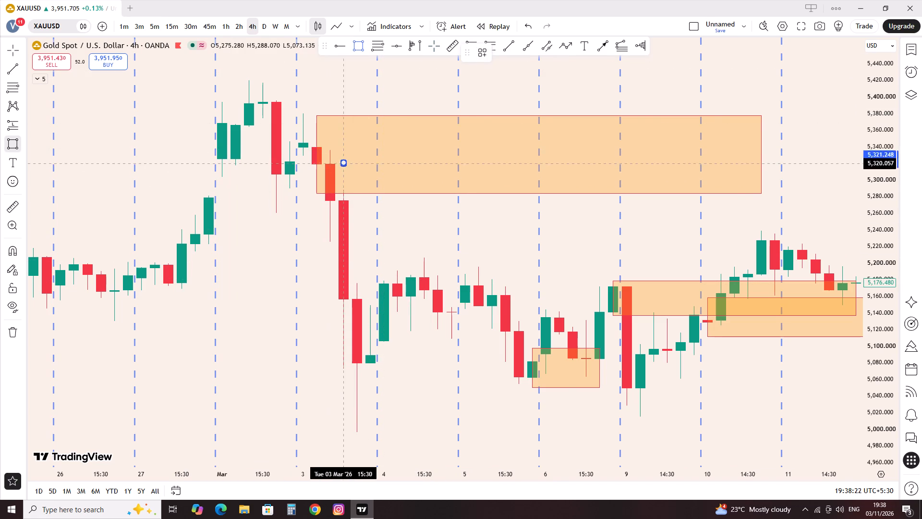
click(386, 239)
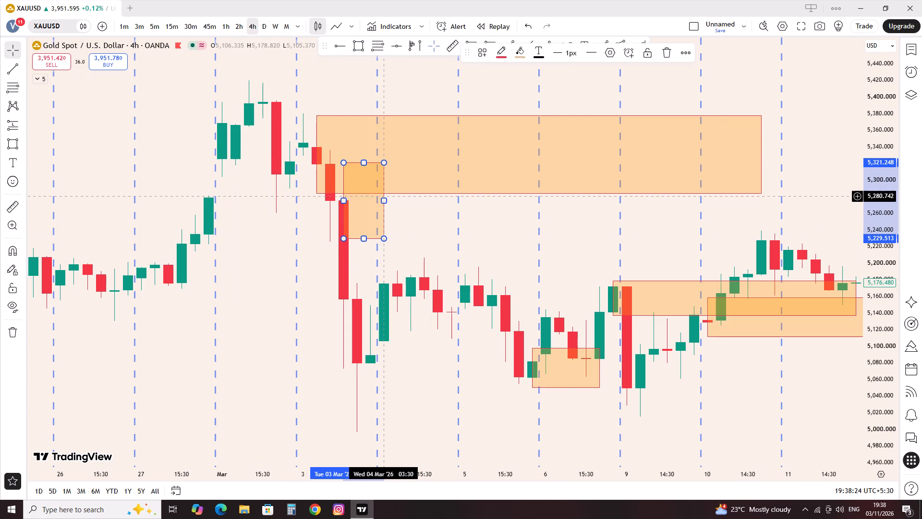
drag(382, 201, 786, 235)
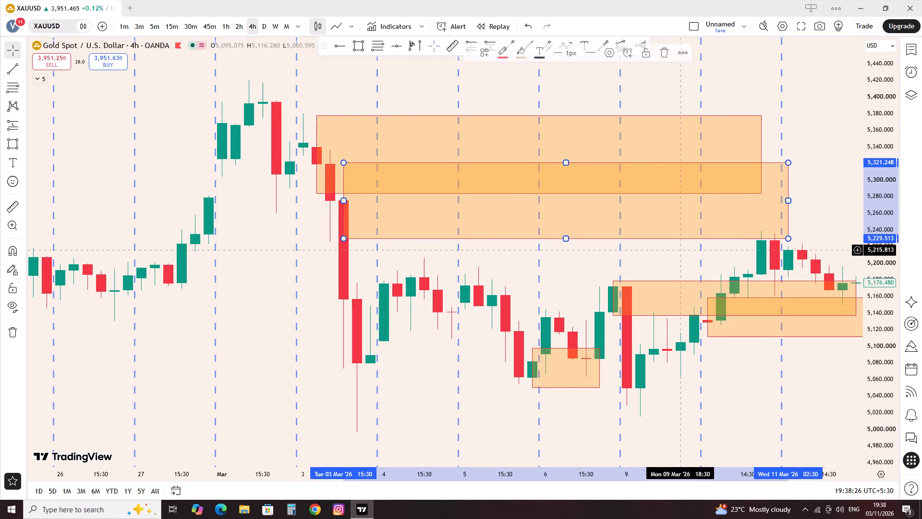
Examine the price action from February into early March for further order block candidates.
drag(670, 259, 666, 259)
drag(625, 263, 280, 260)
scroll(306, 231, down, 7)
drag(342, 258, 631, 330)
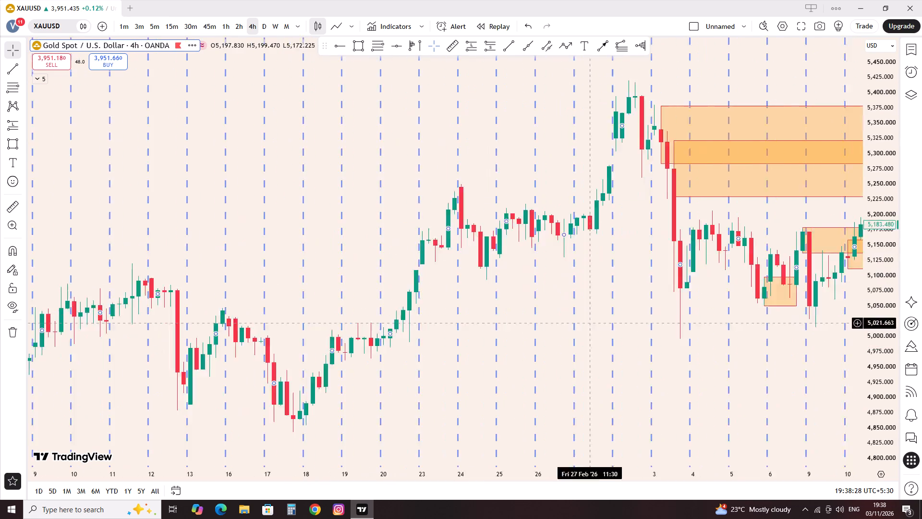
drag(631, 330, 632, 330)
scroll(586, 276, up, 7)
click(492, 266)
drag(505, 263, 345, 312)
scroll(342, 312, up, 2)
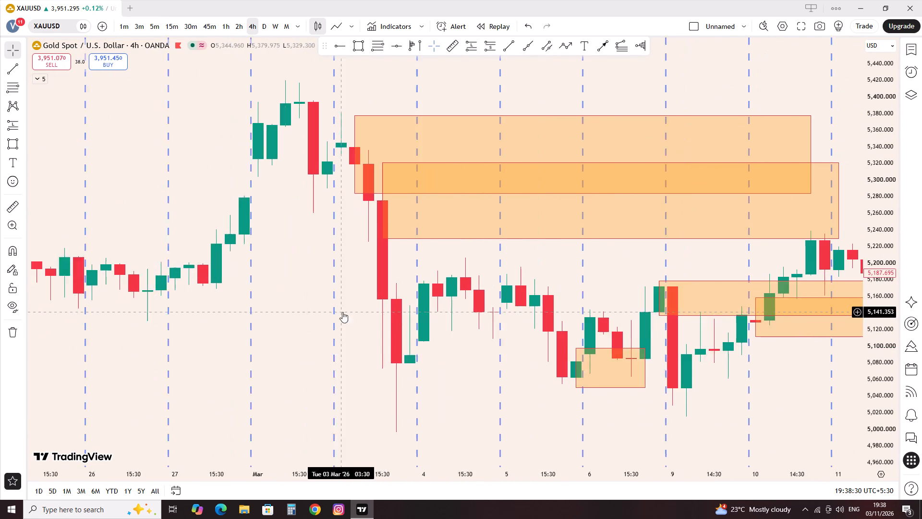
Draw a rectangle zone at 5,417.748–5,368.902 from 2 March 15:30 to 3 March 23:30.
scroll(342, 312, up, 2)
drag(166, 295, 567, 417)
scroll(429, 296, up, 1)
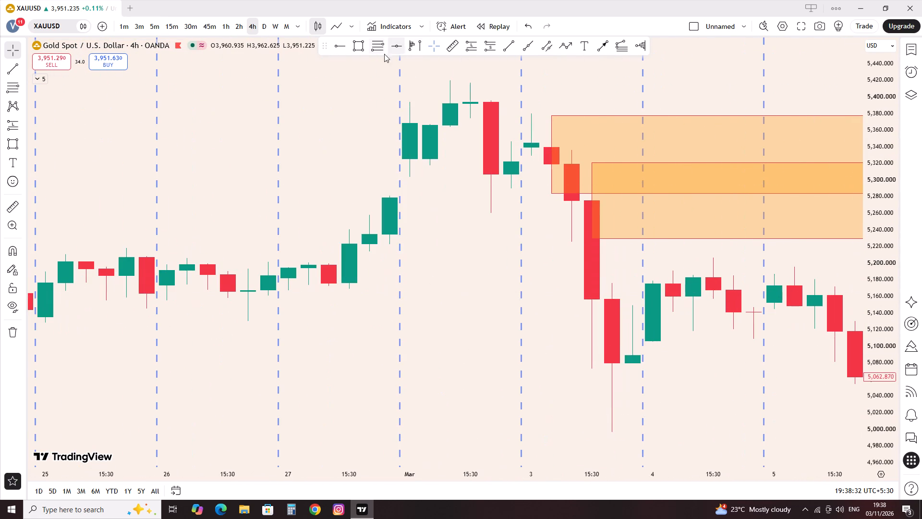
click(362, 52)
click(476, 83)
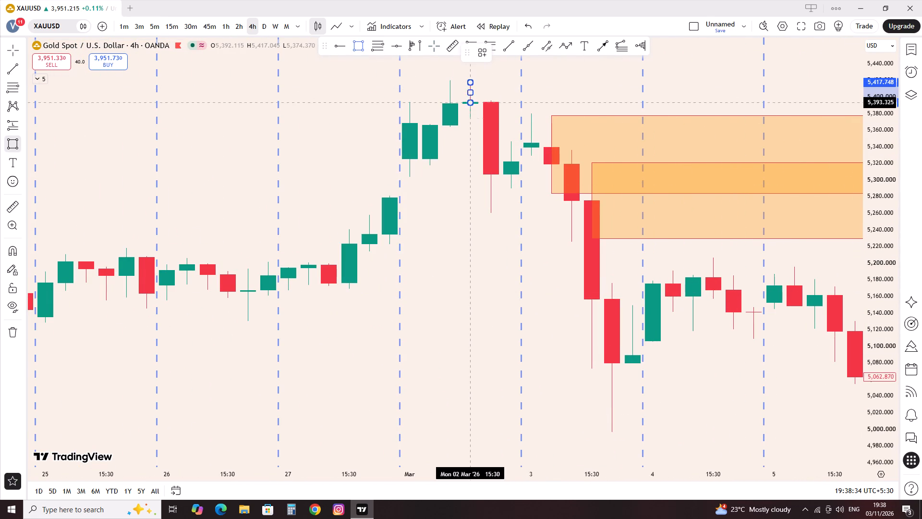
click(478, 123)
drag(470, 103, 626, 130)
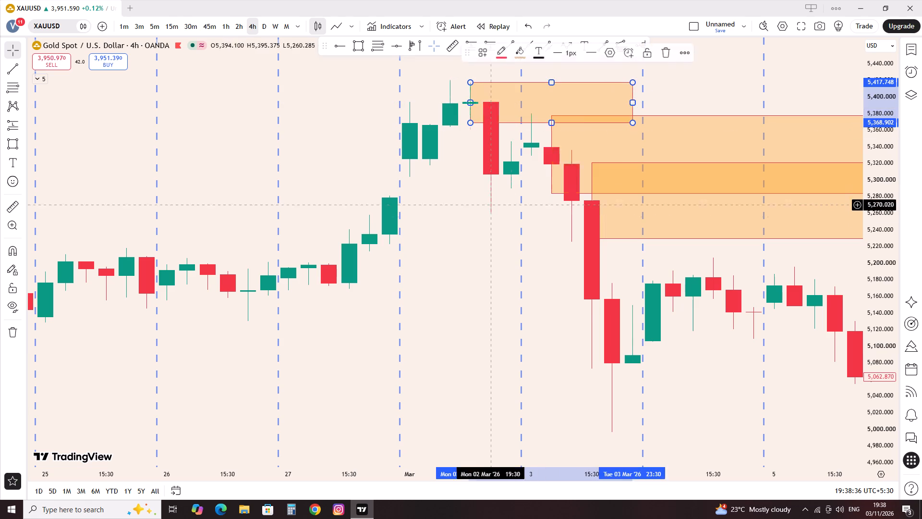
click(455, 221)
Draw a rectangle zone at 5,285.507–5,216.408 starting 27 February 23:30 and extend it to about the start of 12 March.
scroll(446, 247, down, 1)
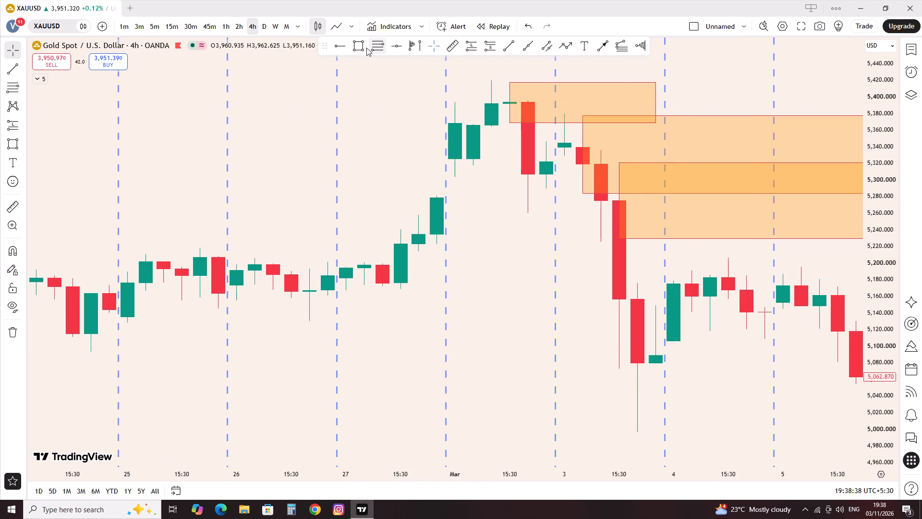
click(362, 45)
click(436, 192)
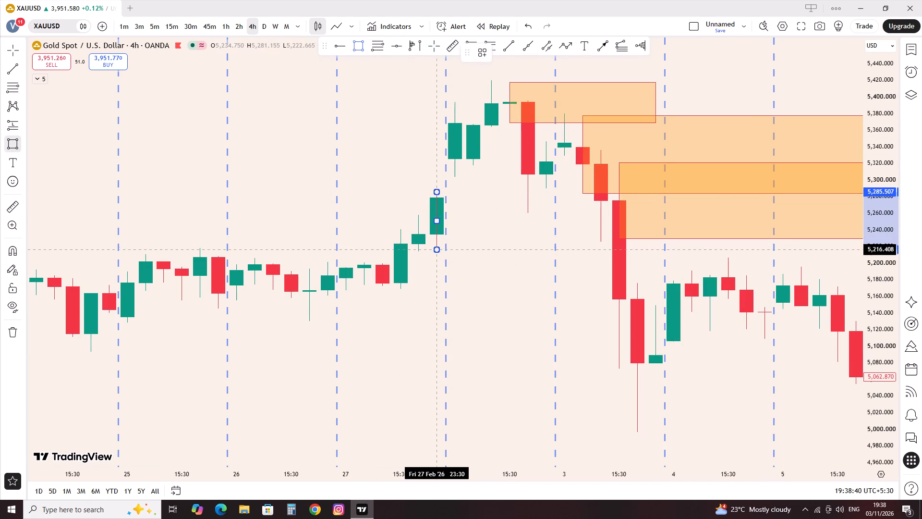
click(445, 250)
drag(437, 222, 615, 269)
drag(557, 333, 469, 339)
scroll(462, 329, down, 5)
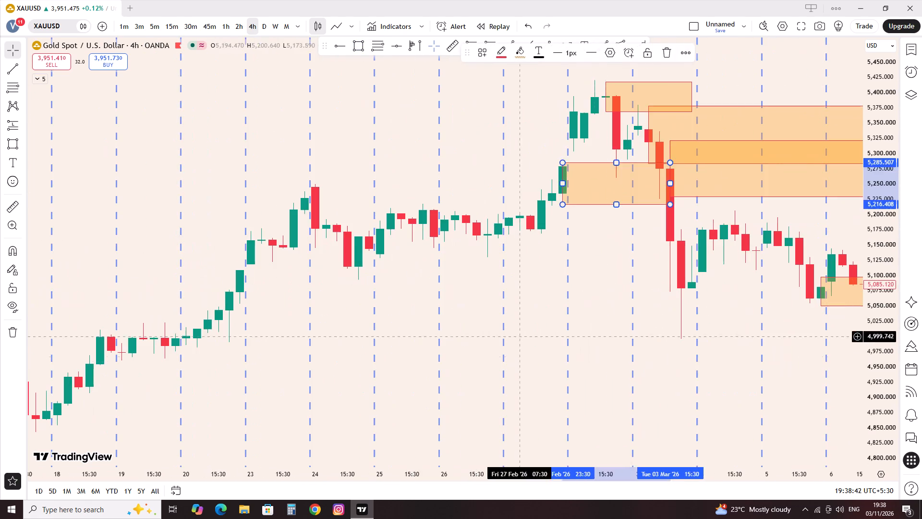
click(613, 363)
drag(646, 342, 263, 378)
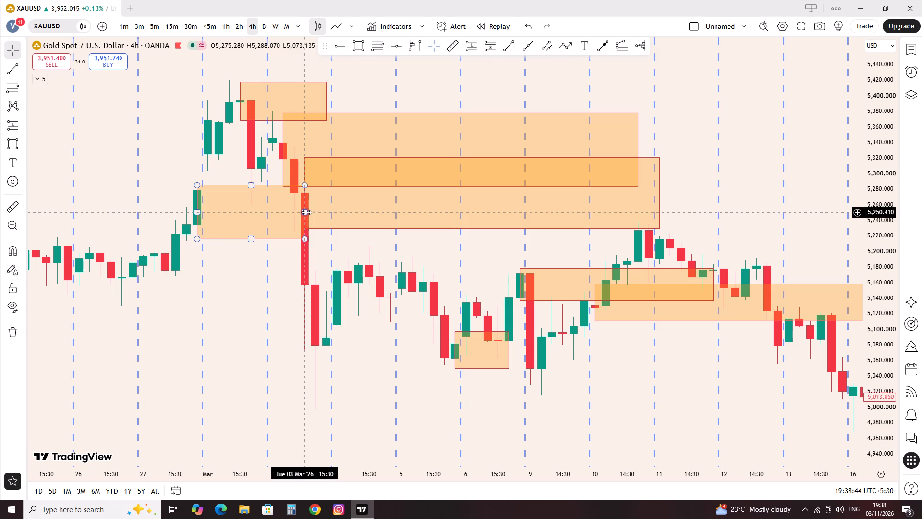
drag(306, 212, 724, 227)
click(360, 330)
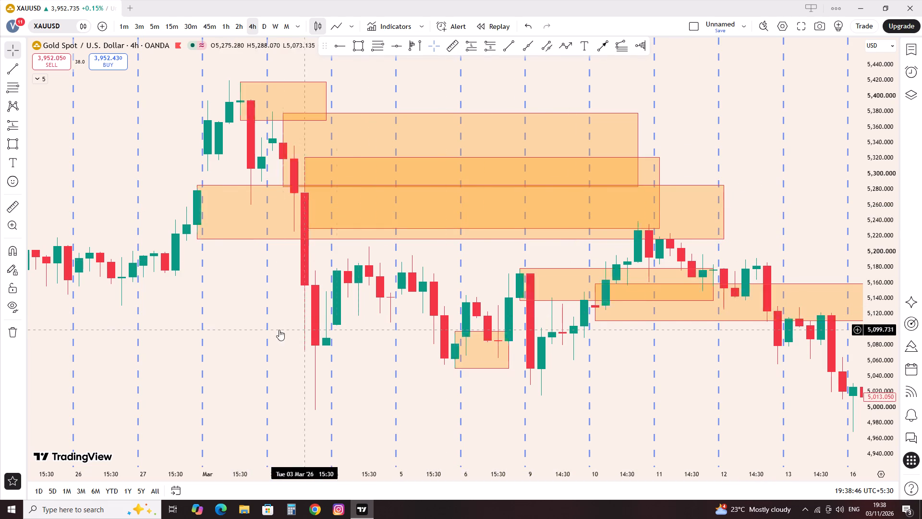
Draw a rectangle zone at about 5,202–5,174 from 27 February 15:30 to 5 March 15:30.
drag(203, 331, 503, 364)
scroll(461, 315, up, 1)
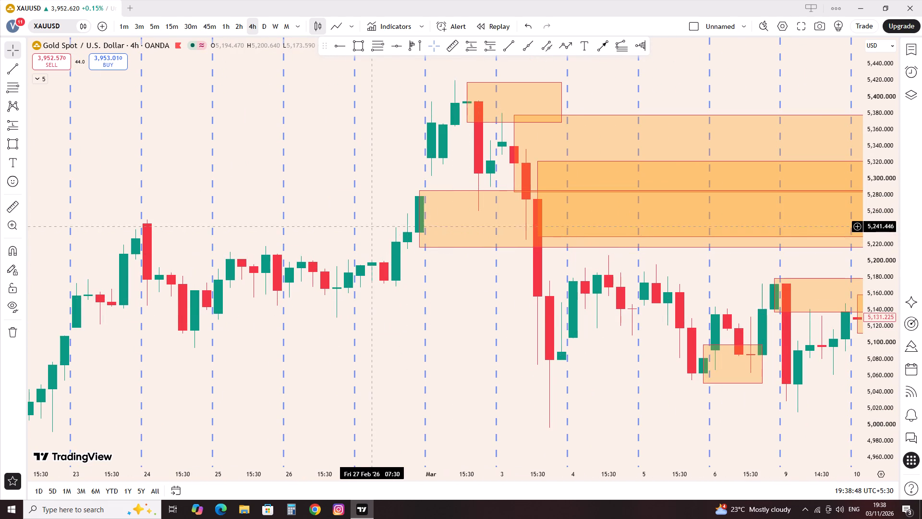
click(367, 52)
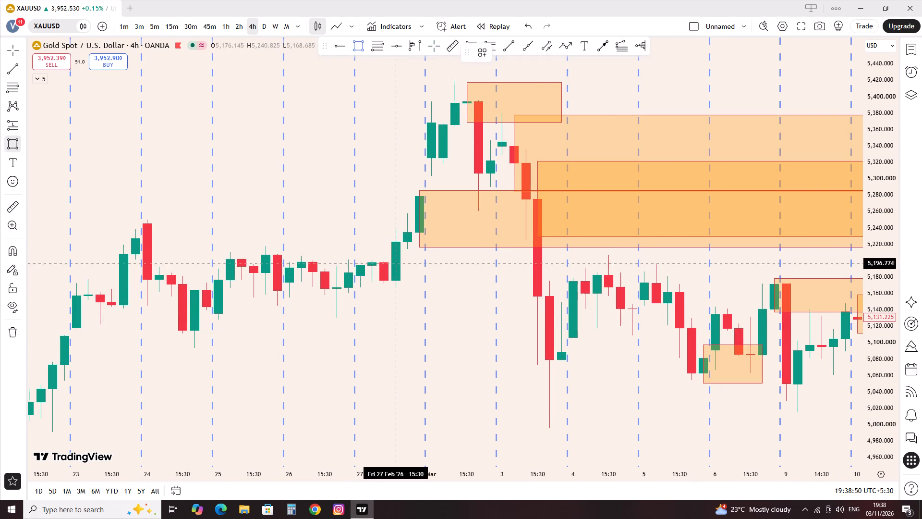
click(393, 282)
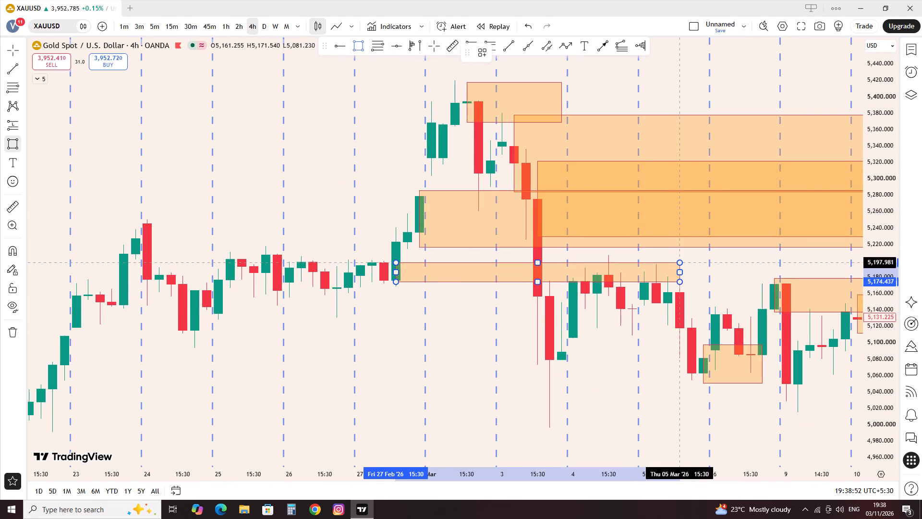
click(679, 259)
drag(482, 334, 476, 334)
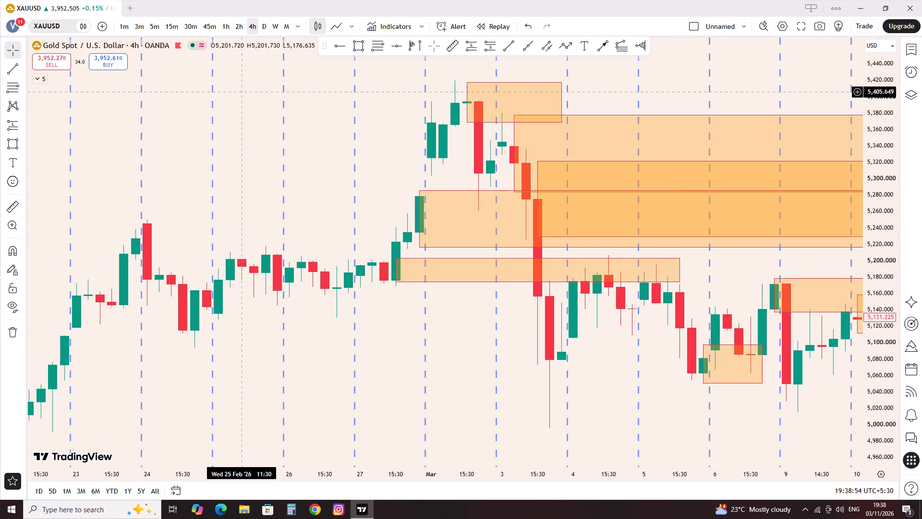
Draw a rectangle zone at 5,246.880–5,201.603 from 23 February 23:30 to 3 March 11:30.
click(357, 53)
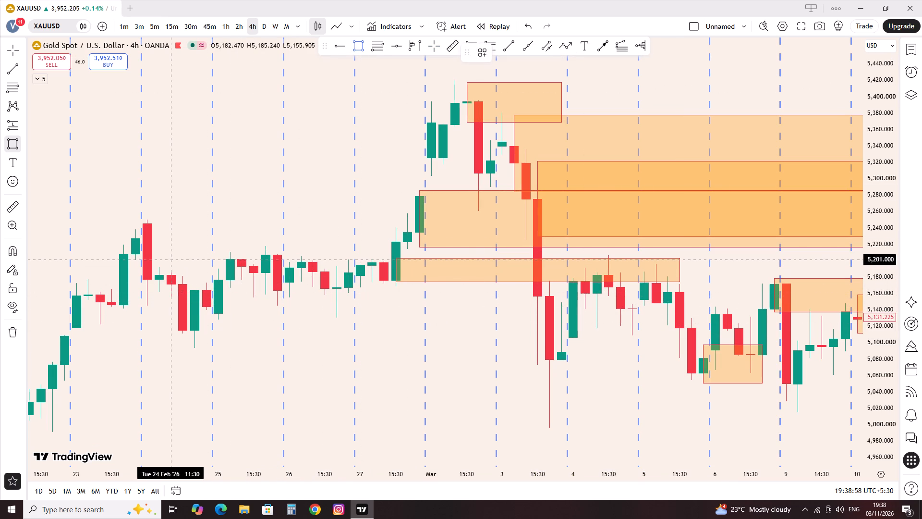
click(141, 259)
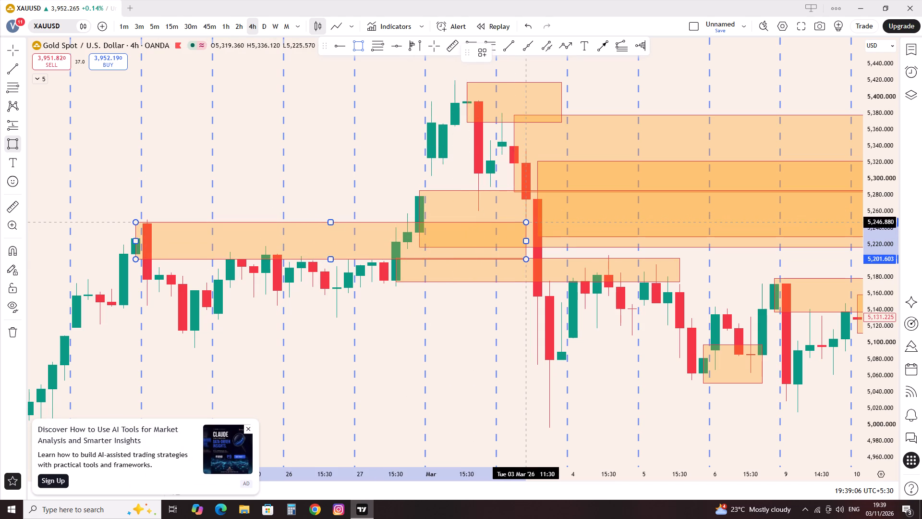
click(525, 223)
click(217, 194)
Draw a rectangle zone at 5,112.595–5,060.634 from 20 February 23:30 to 26 February 03:30.
drag(220, 192, 649, 208)
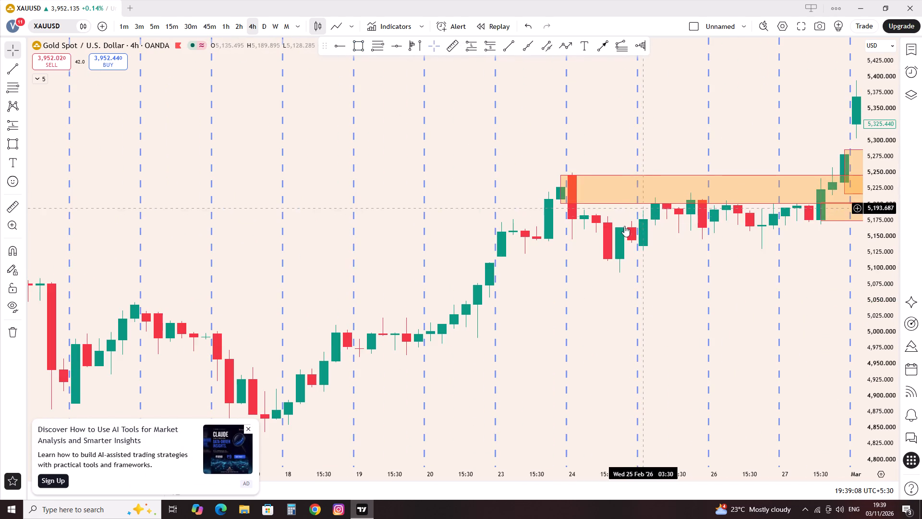
click(571, 295)
drag(595, 293, 457, 312)
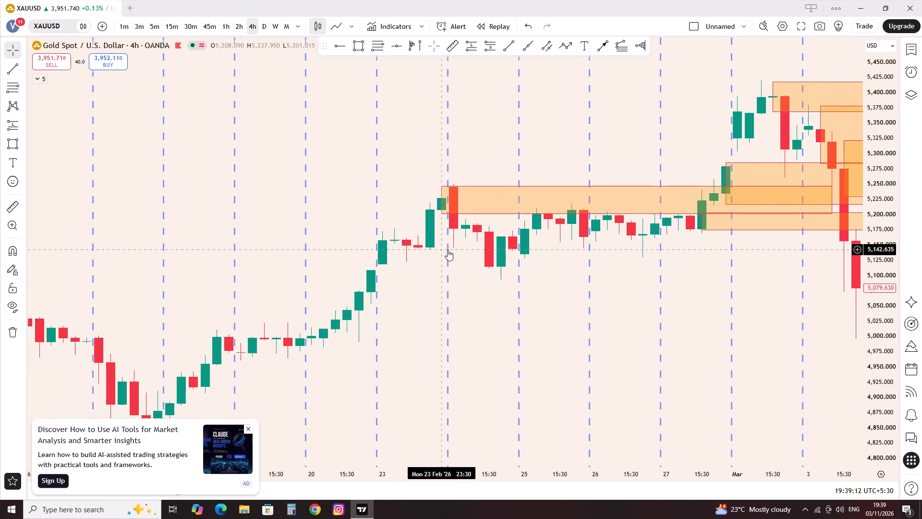
click(352, 48)
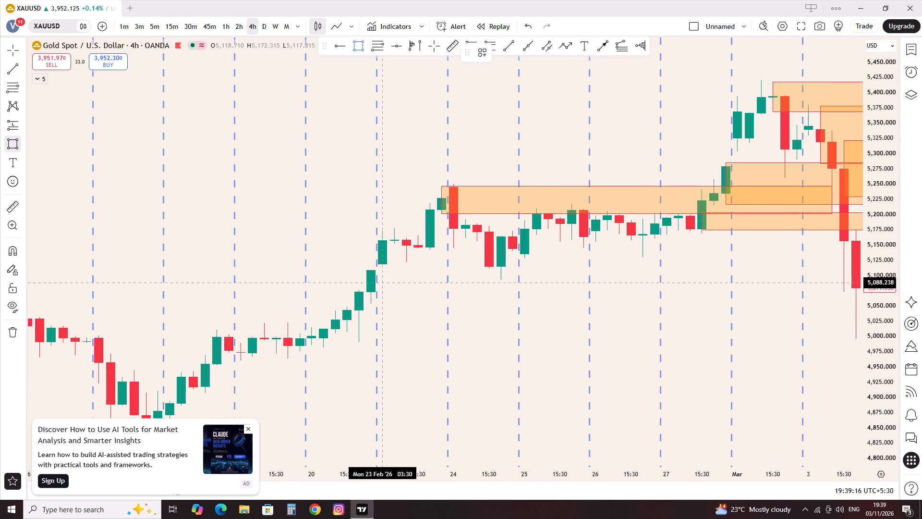
click(371, 268)
click(597, 300)
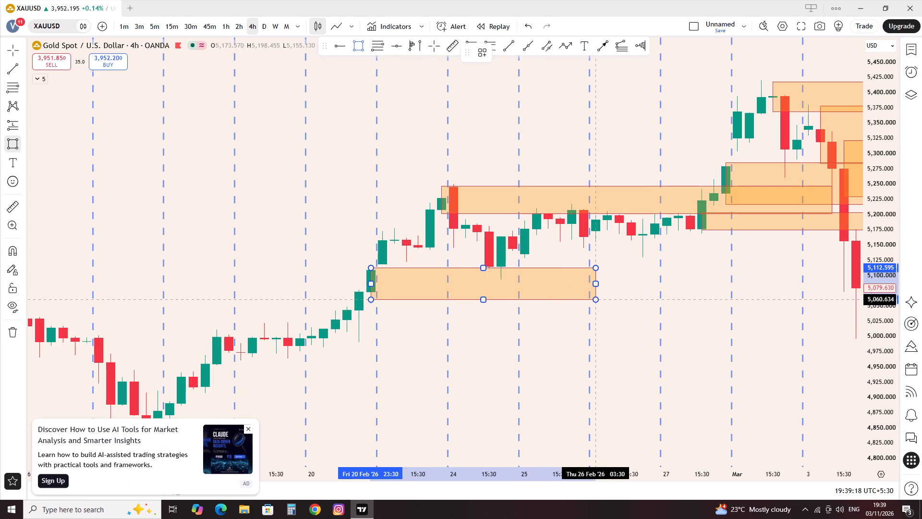
click(486, 374)
Draw a rectangle zone at 5,047.643–4,993.247 starting 20 February 15:30 and extend it to about 10 March 14:30.
click(357, 49)
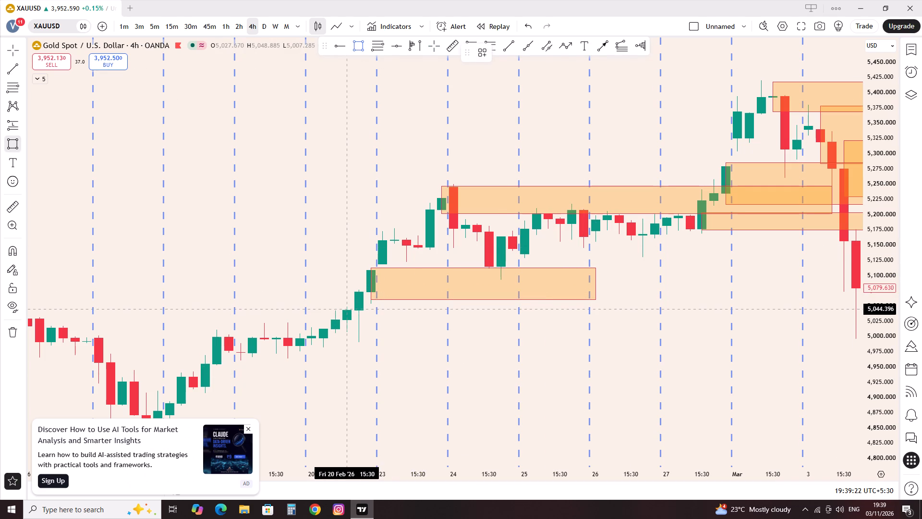
click(345, 308)
click(457, 341)
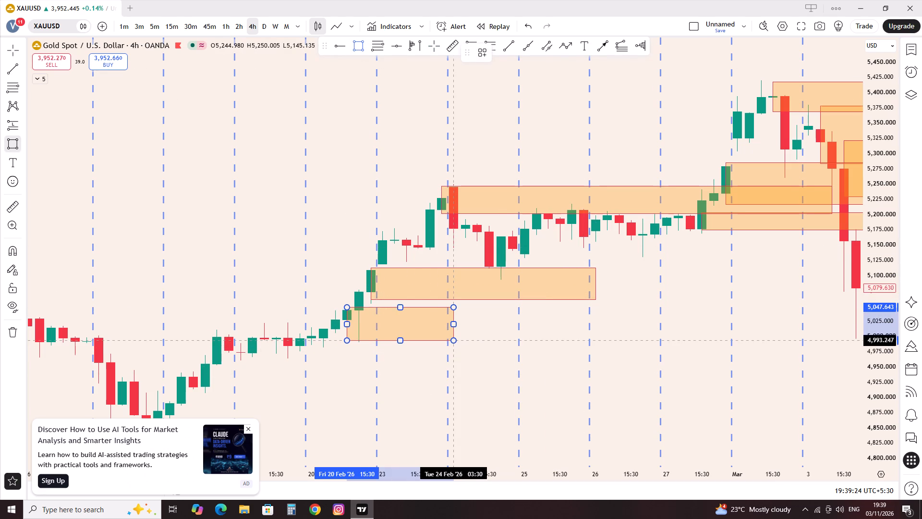
click(579, 352)
scroll(612, 354, down, 7)
drag(736, 363, 279, 396)
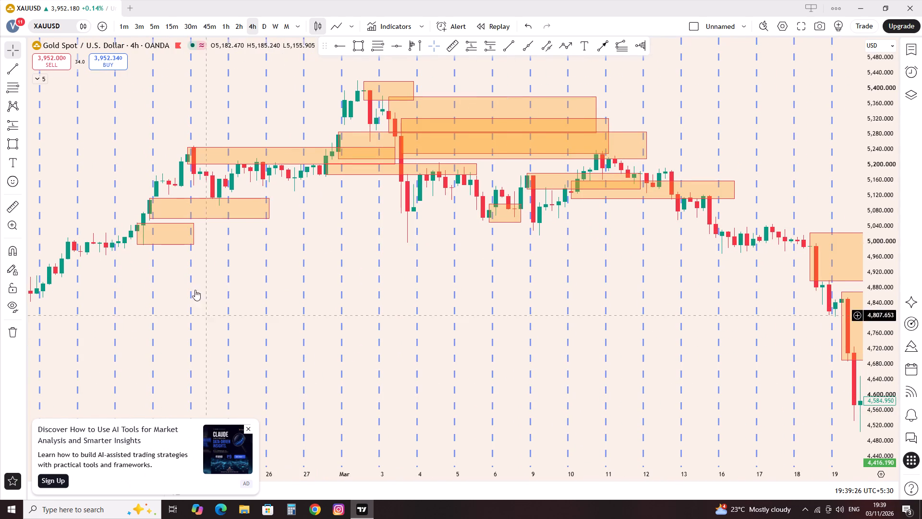
drag(196, 234, 590, 273)
click(388, 325)
Draw a rectangle zone at 4,969.702–4,903.939 from 18 February 15:30 to 25 February 15:30.
drag(262, 322, 388, 360)
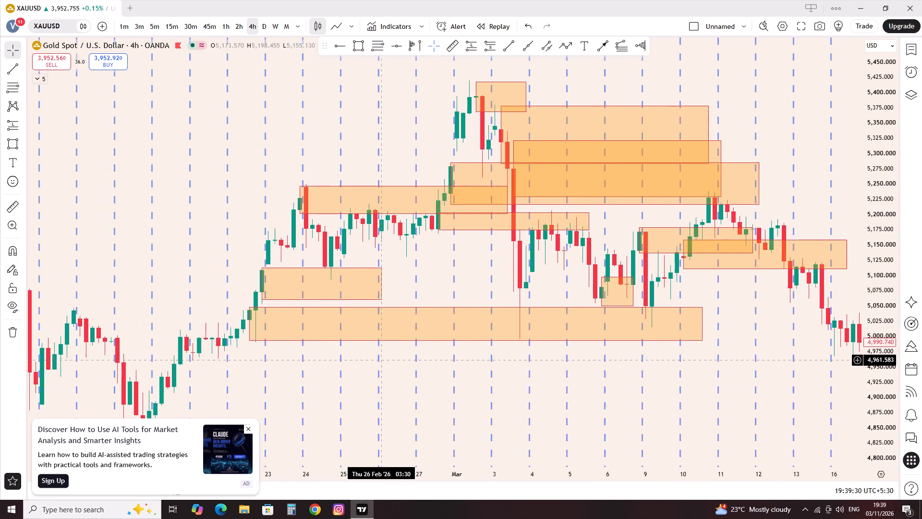
drag(388, 360, 683, 380)
scroll(597, 340, up, 5)
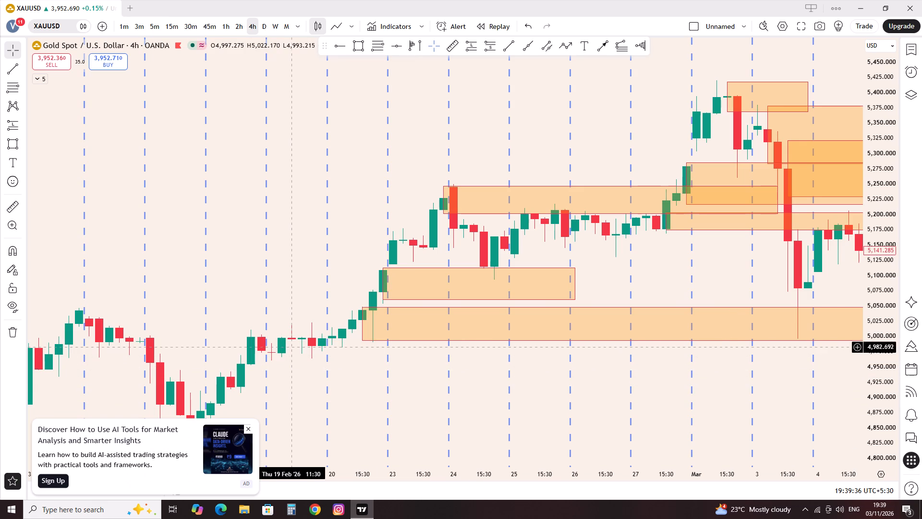
click(349, 44)
click(357, 45)
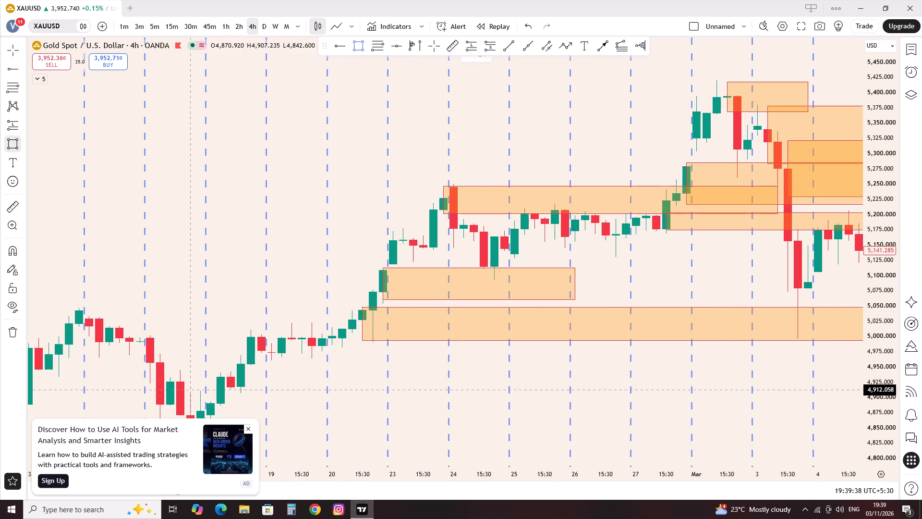
click(244, 395)
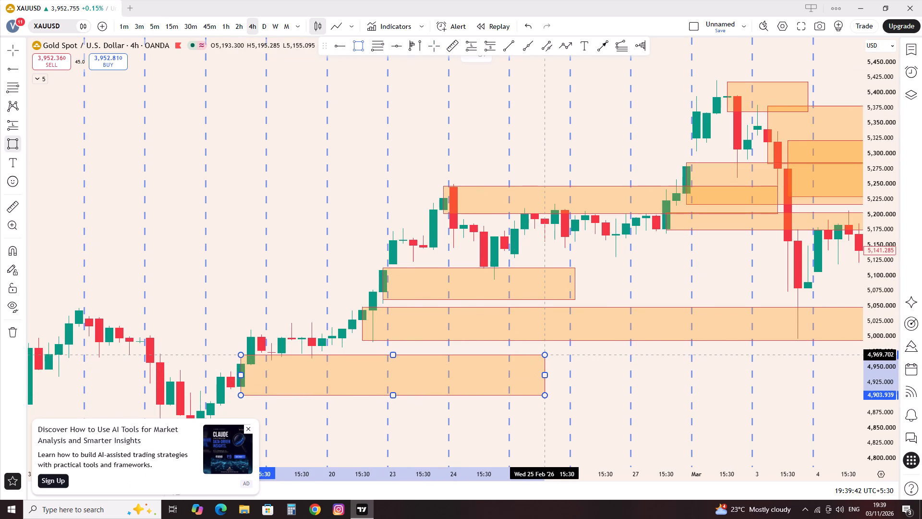
click(543, 355)
click(204, 300)
Draw a rectangle zone at 4,897.369–4,849.794 from 18 February 03:30 to 18 February 15:30.
drag(192, 283, 390, 286)
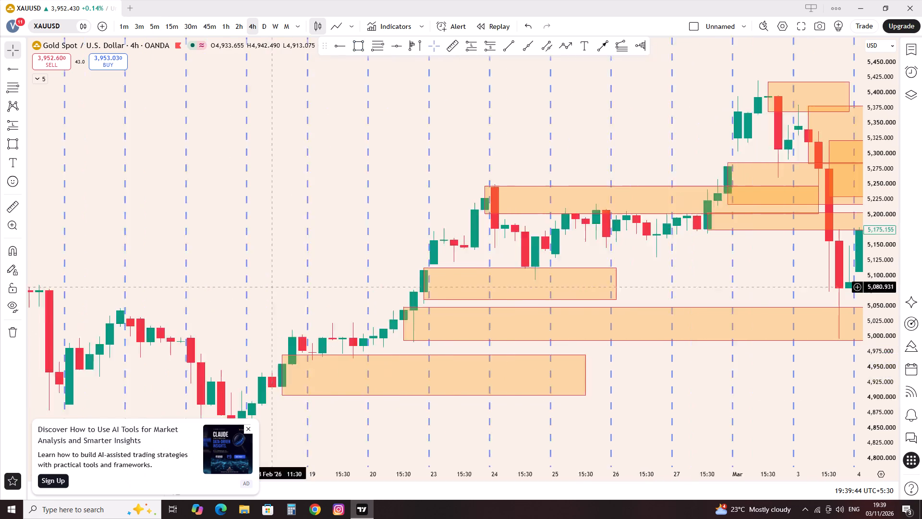
drag(390, 286, 671, 302)
click(249, 428)
scroll(429, 290, up, 4)
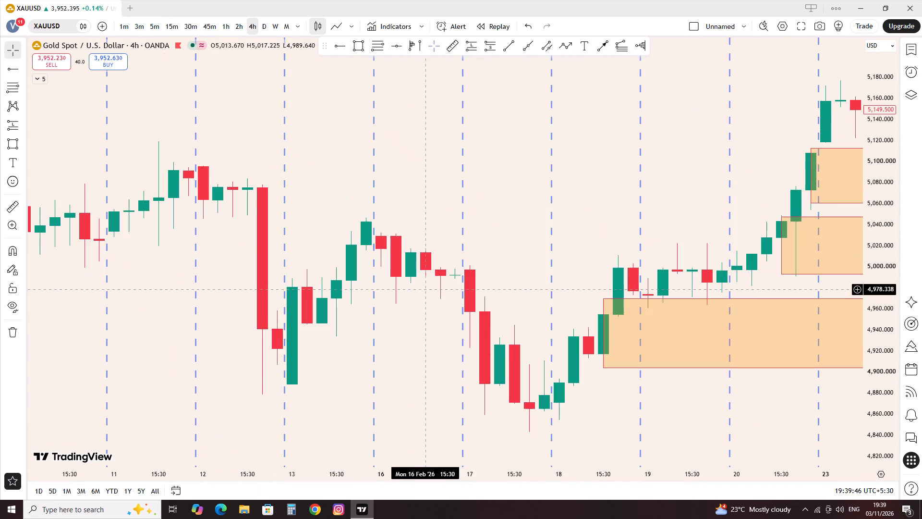
drag(552, 254, 386, 249)
click(363, 46)
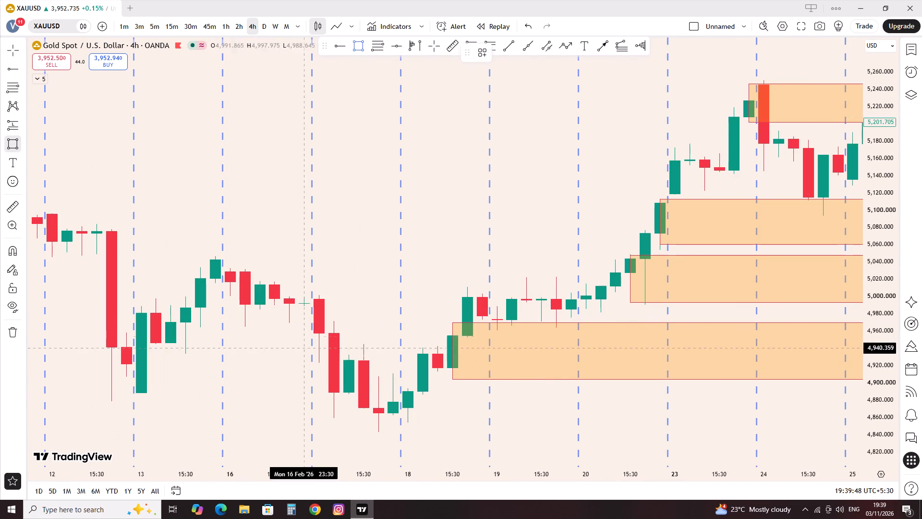
click(406, 385)
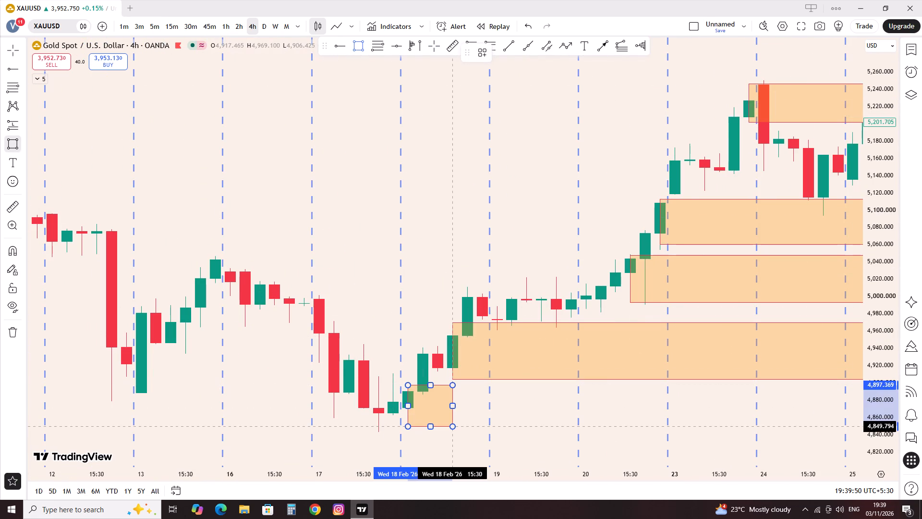
click(459, 426)
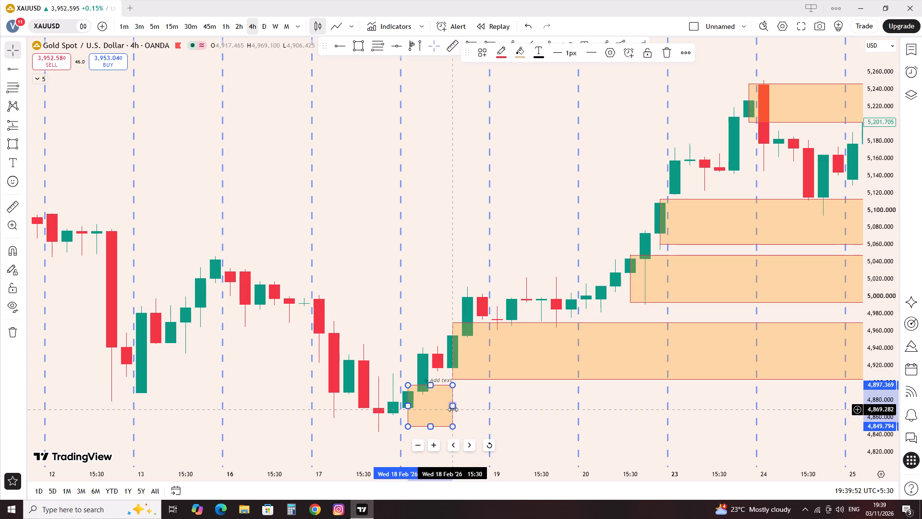
Extend the 4,897.369–4,849.794 zone from 18 February forward to about 20 March, past the mid-March sell-off.
click(453, 409)
drag(461, 407, 625, 432)
drag(596, 399, 733, 433)
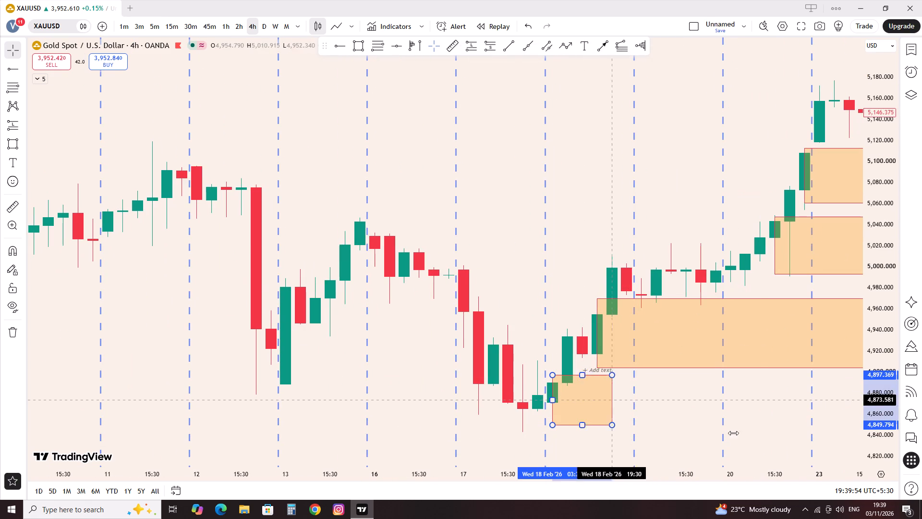
drag(733, 433, 766, 438)
scroll(563, 275, down, 8)
drag(738, 234, 133, 302)
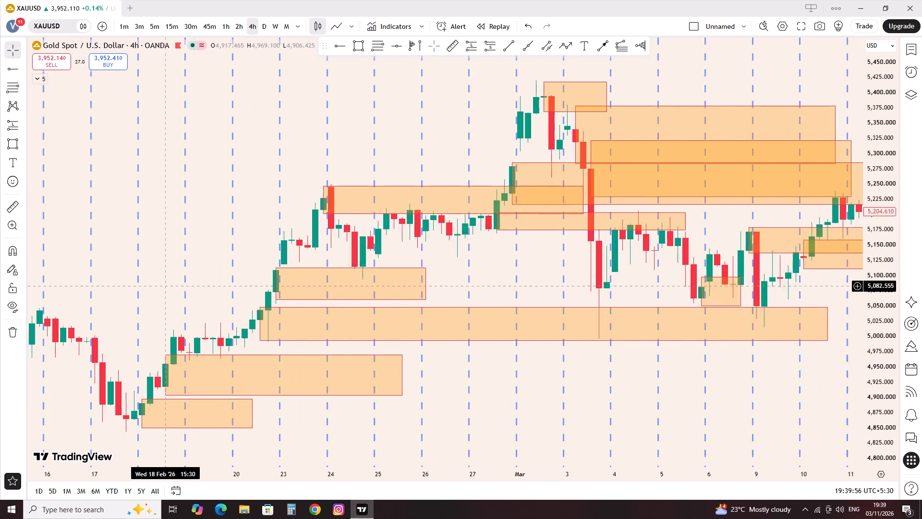
drag(133, 302, 104, 310)
drag(187, 414, 786, 426)
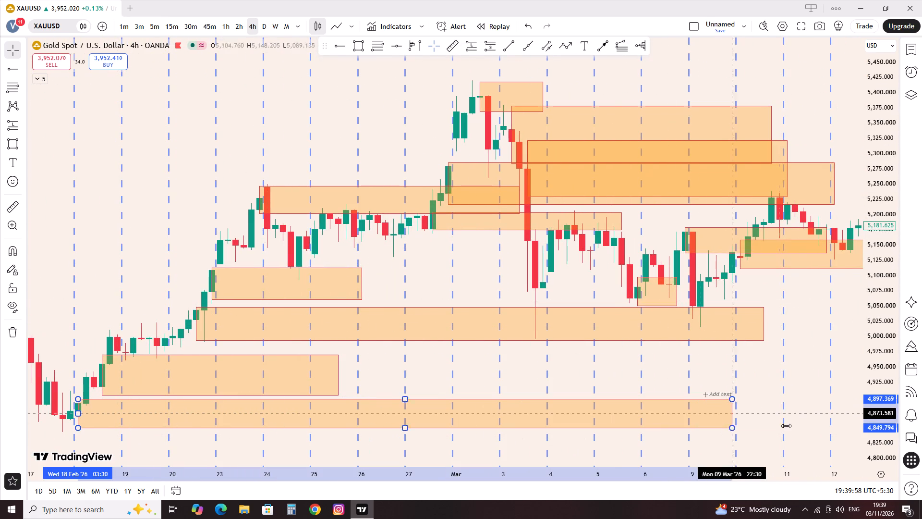
drag(786, 426, 816, 414)
click(807, 325)
scroll(807, 328, down, 7)
drag(801, 346, 306, 377)
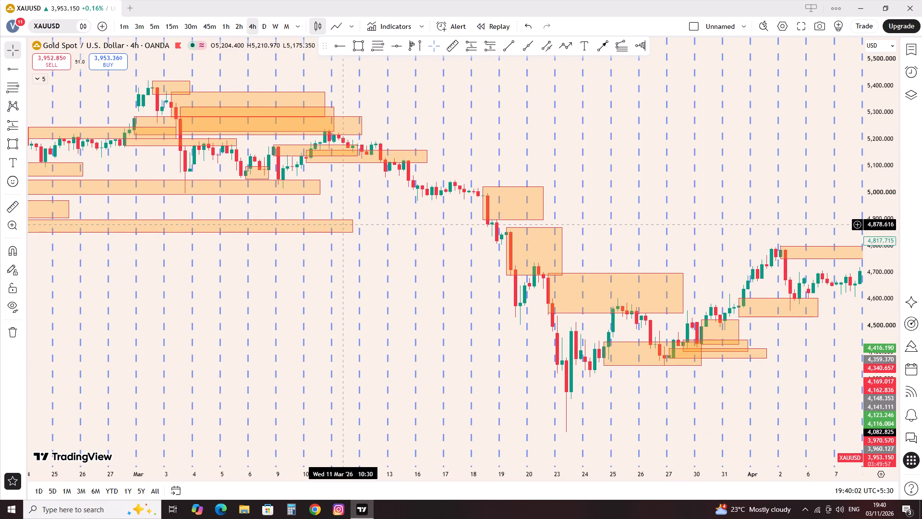
drag(352, 225, 451, 259)
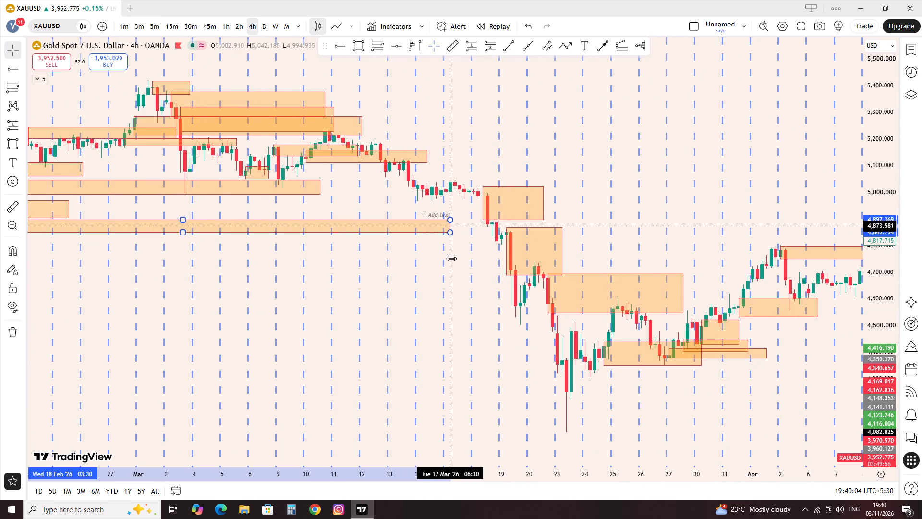
drag(451, 259, 534, 253)
click(659, 141)
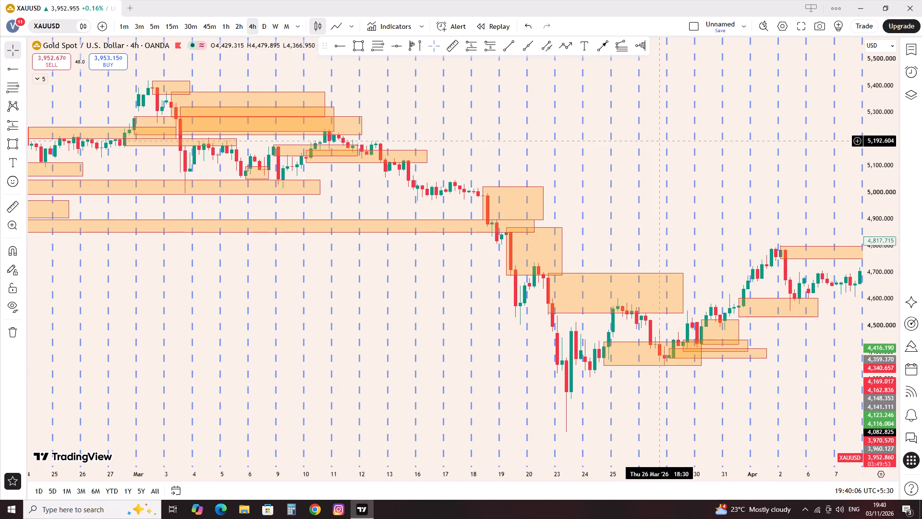
Extend the 4,969.702–4,903.939 zone starting 18 February forward to about 22 April.
drag(704, 155, 402, 248)
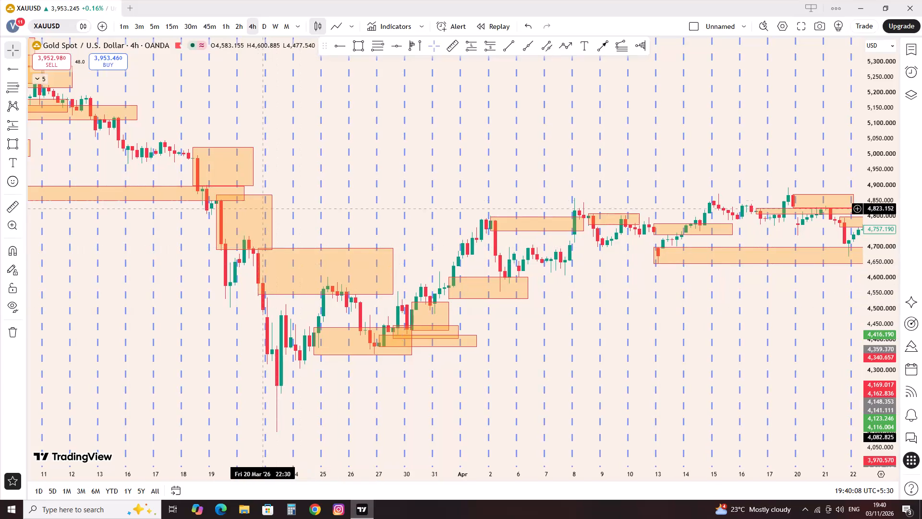
drag(154, 241, 193, 267)
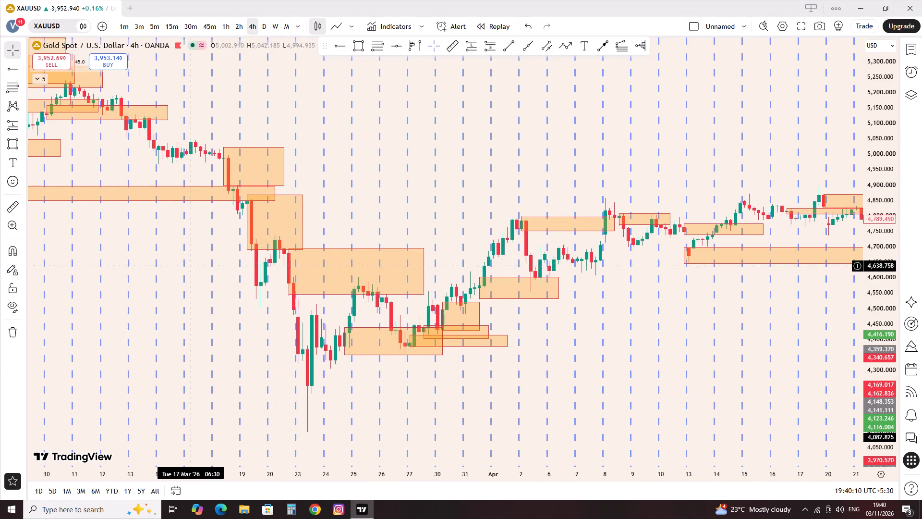
drag(193, 267, 546, 368)
scroll(315, 268, down, 2)
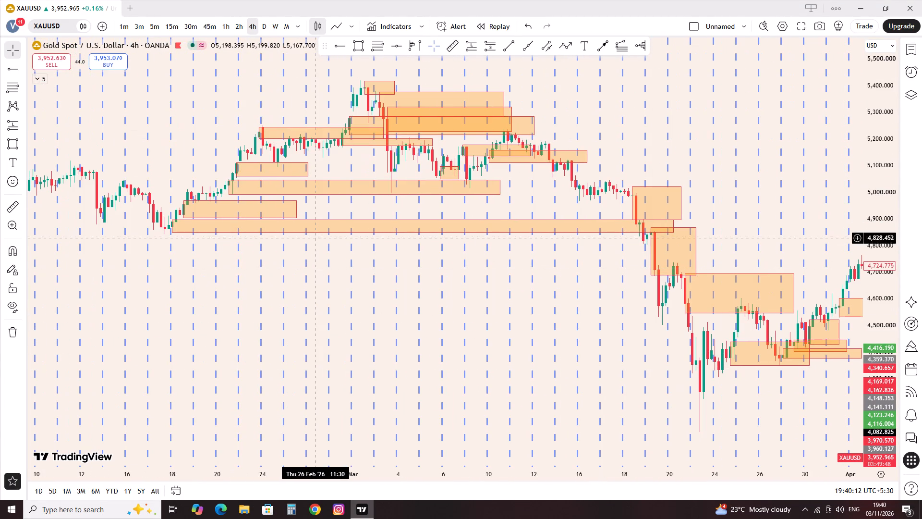
drag(295, 210, 719, 246)
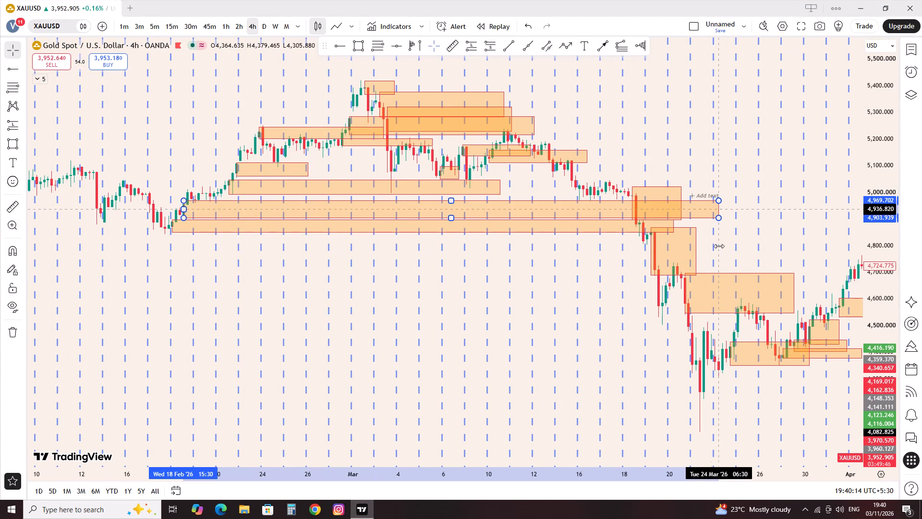
drag(719, 246, 720, 247)
drag(766, 212, 756, 220)
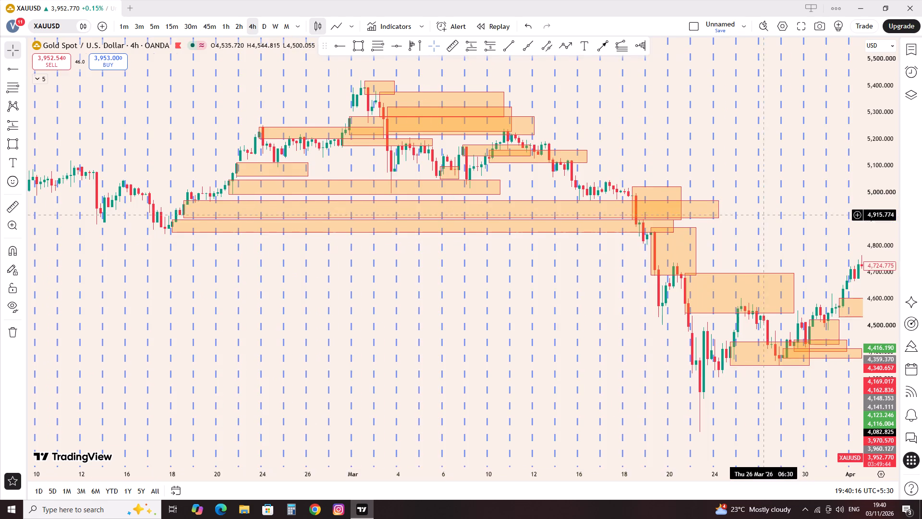
drag(756, 220, 351, 270)
drag(303, 172, 319, 173)
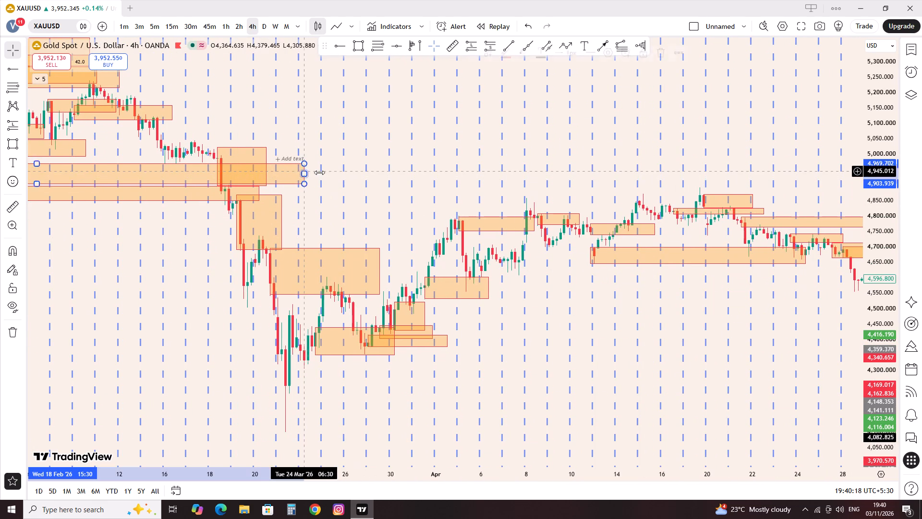
drag(319, 173, 760, 224)
Review the order block zones across the whole chart, from the January peak through to the latest November candles.
drag(783, 120, 263, 183)
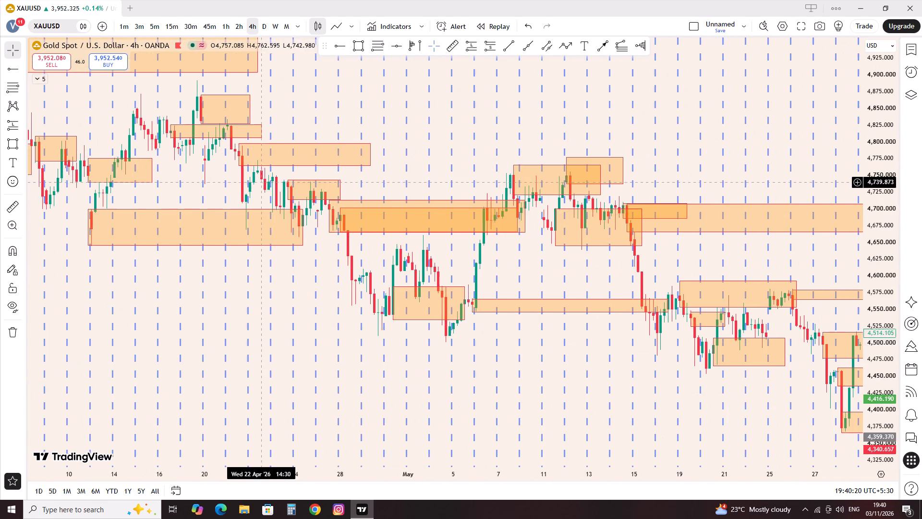
drag(263, 183, 264, 183)
scroll(336, 174, down, 8)
scroll(451, 211, down, 7)
drag(704, 186, 223, 216)
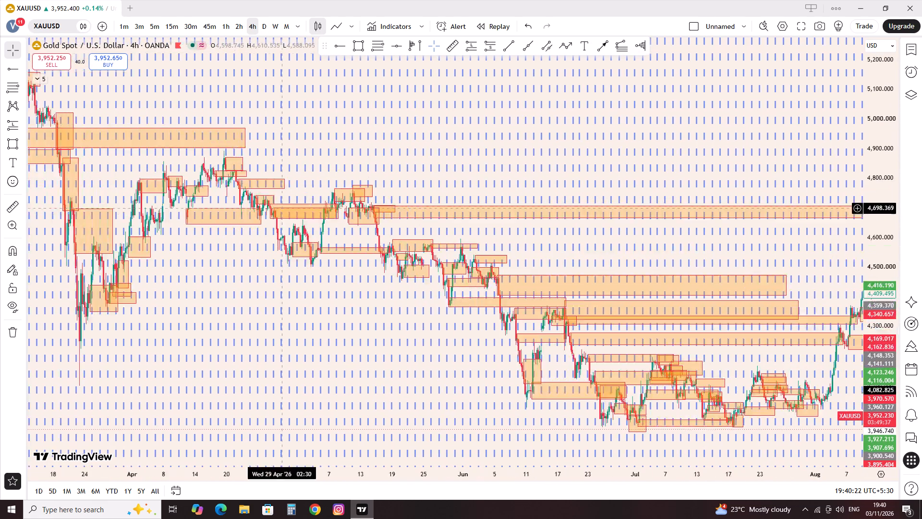
drag(223, 216, 180, 222)
scroll(270, 189, down, 1)
drag(95, 340, 303, 439)
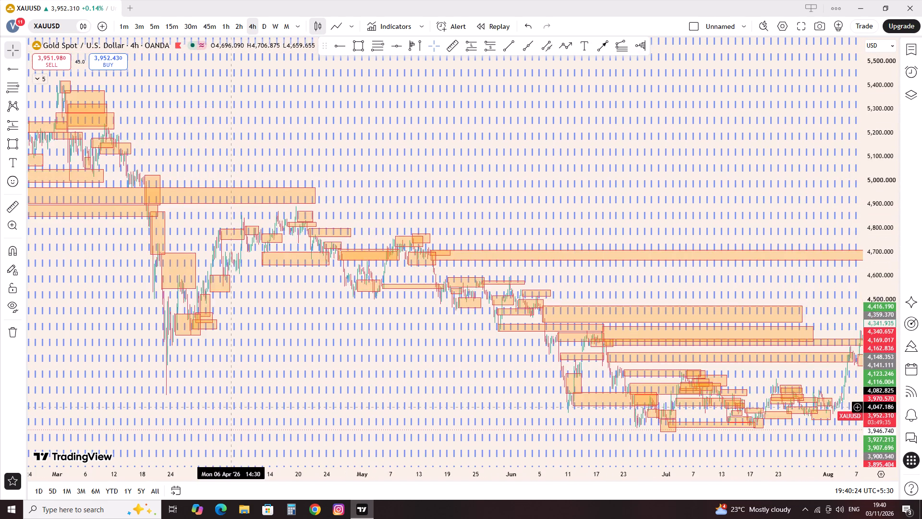
drag(303, 439, 533, 489)
drag(226, 382, 472, 381)
scroll(480, 374, up, 4)
scroll(480, 374, down, 6)
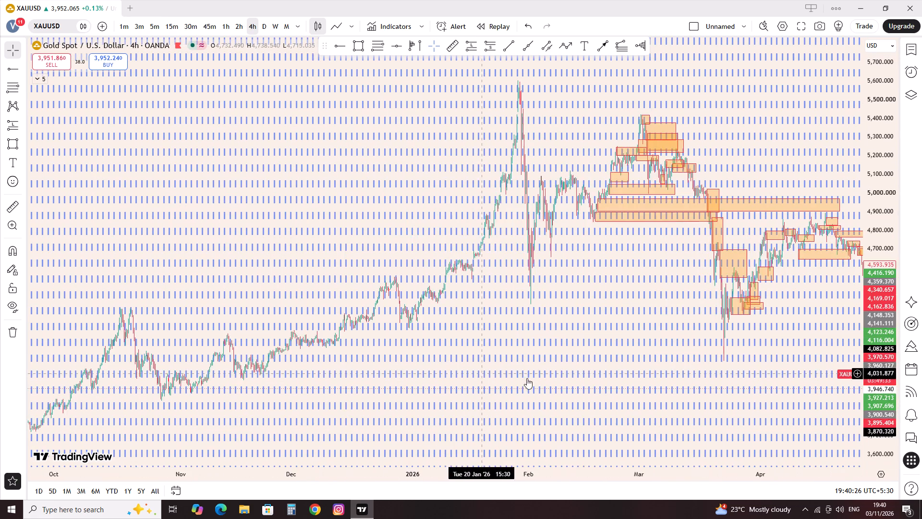
drag(596, 372, 88, 364)
scroll(420, 355, down, 4)
drag(499, 358, 146, 380)
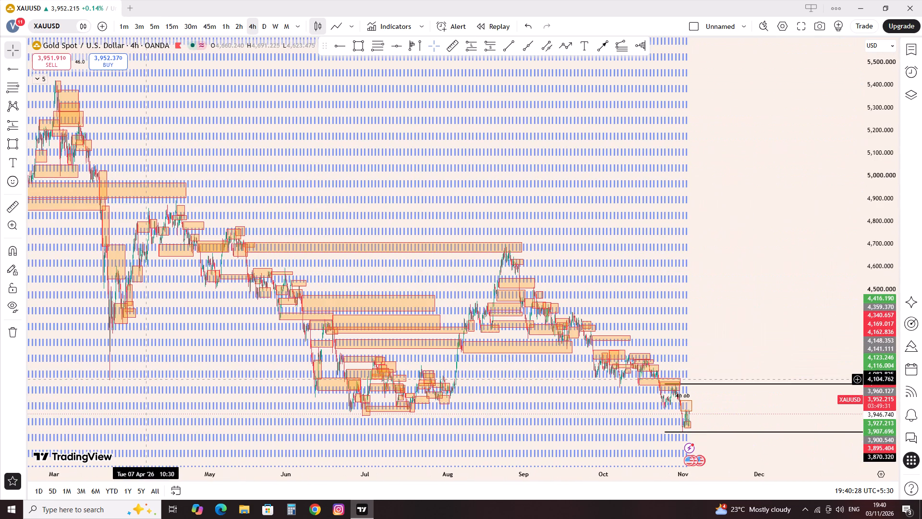
drag(146, 380, 658, 419)
scroll(402, 303, up, 6)
drag(221, 309, 600, 405)
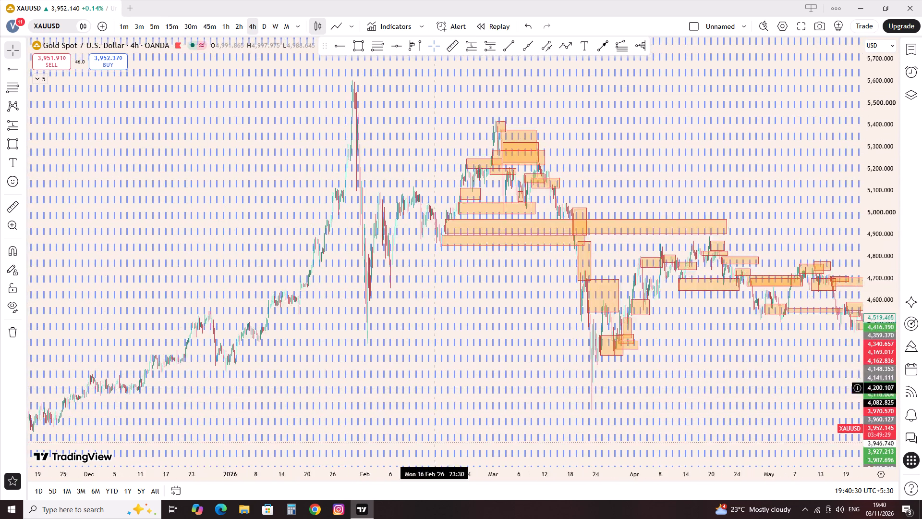
drag(600, 405, 716, 400)
Draw a rectangle zone at 5,081.938–5,048.693 from 12 February 19:30 to 17 February 07:30.
scroll(580, 331, up, 7)
drag(410, 296, 405, 297)
scroll(335, 313, up, 8)
drag(283, 325, 643, 423)
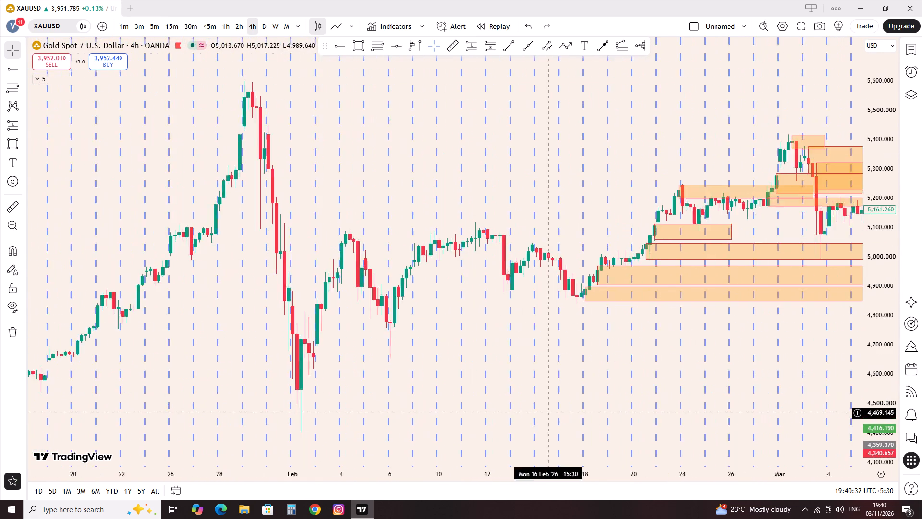
drag(643, 423, 702, 424)
scroll(640, 365, up, 11)
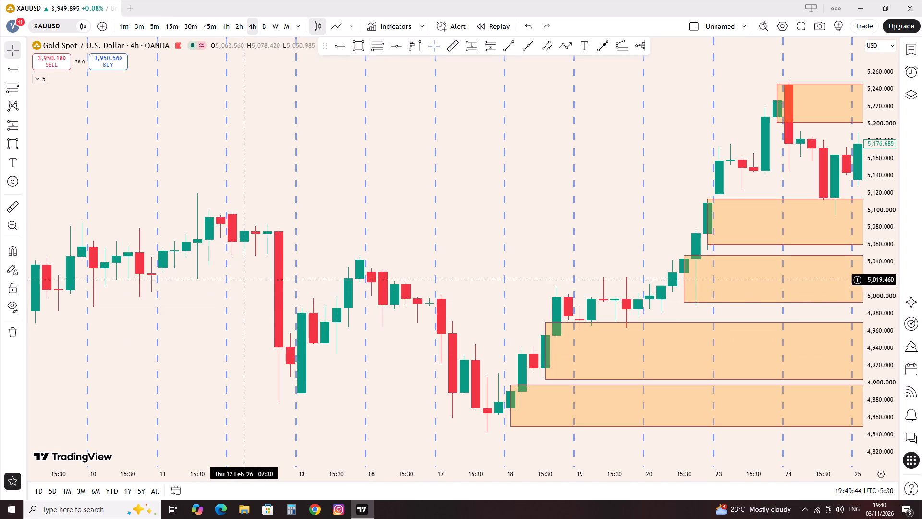
click(357, 44)
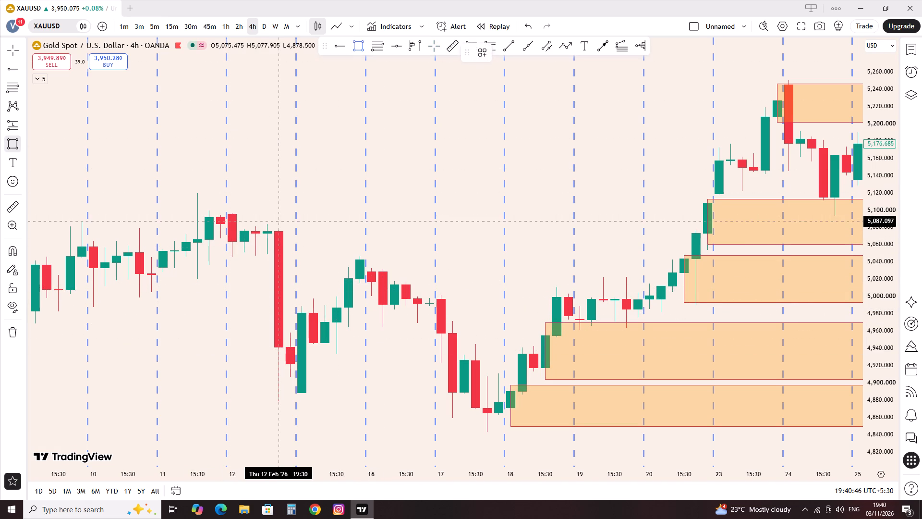
click(273, 226)
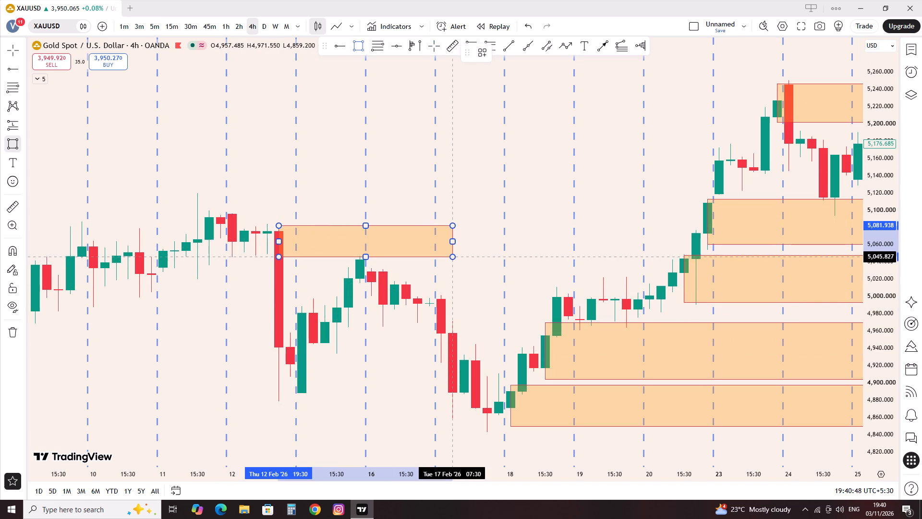
click(454, 255)
Extend the 5,081.938–5,048.693 zone forward so it ends at about 3 March 23:30.
drag(514, 250, 231, 253)
drag(184, 296, 190, 296)
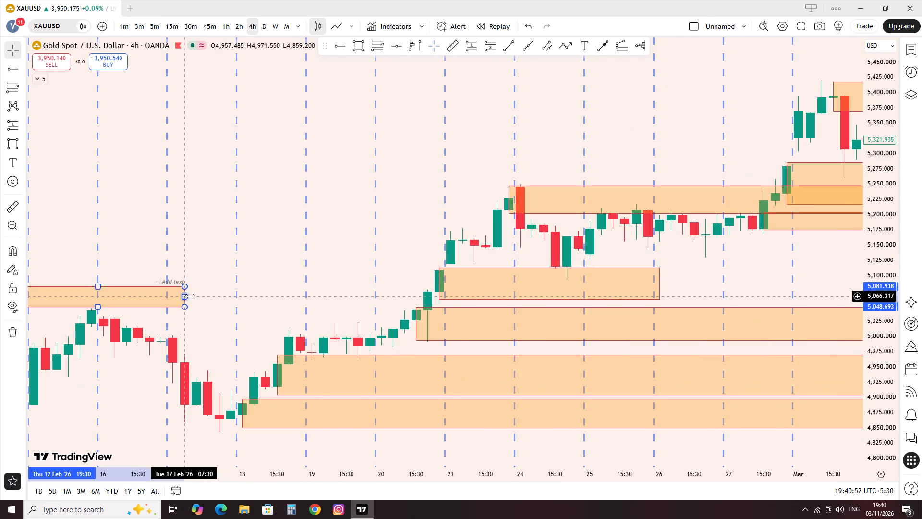
drag(190, 296, 739, 334)
click(796, 293)
scroll(796, 293, up, 1)
scroll(796, 293, down, 6)
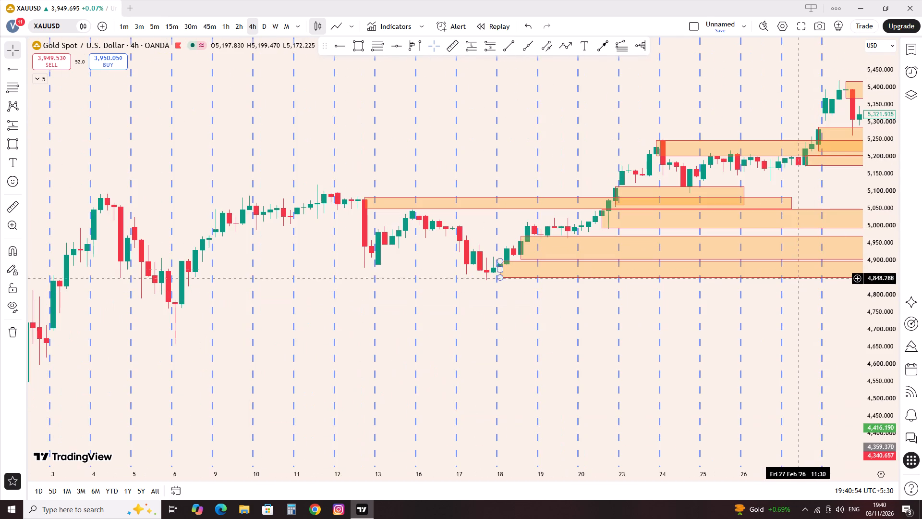
drag(835, 179, 308, 213)
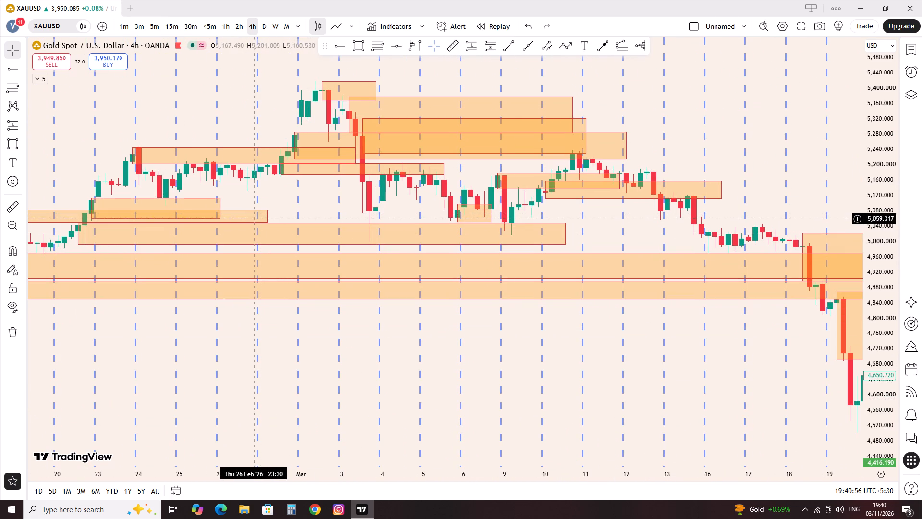
drag(268, 216, 405, 225)
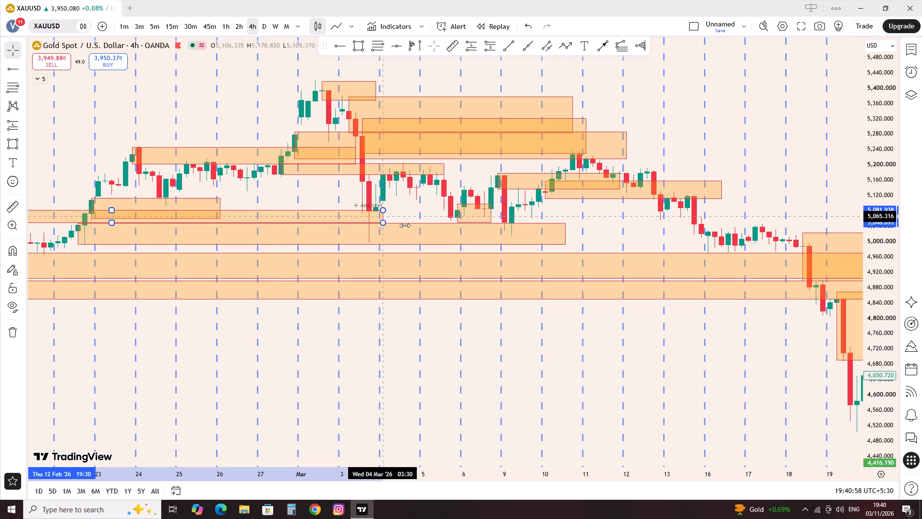
drag(405, 225, 763, 245)
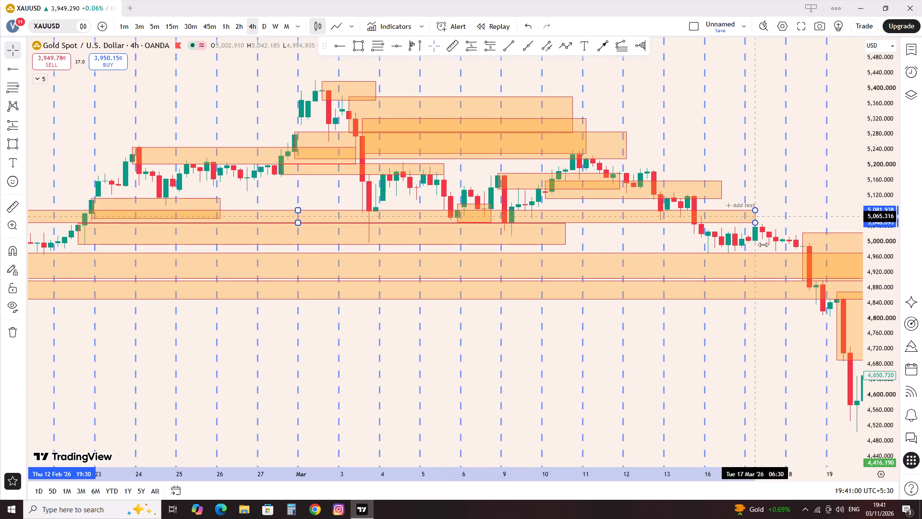
drag(763, 245, 379, 215)
Draw a rectangle zone at about 4,971–4,935.720 from 6 February 23:30 to 13 February 11:30.
drag(295, 186, 612, 234)
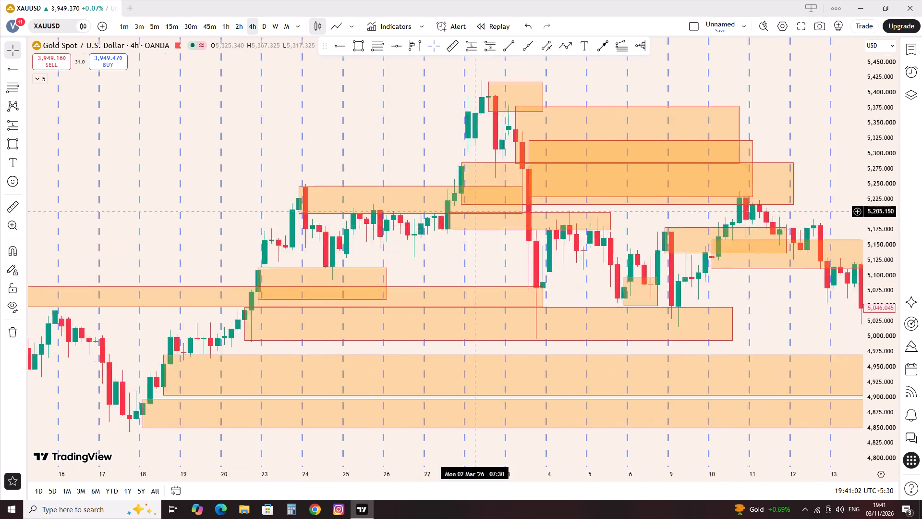
drag(612, 234, 849, 272)
drag(403, 171, 709, 198)
scroll(695, 198, up, 9)
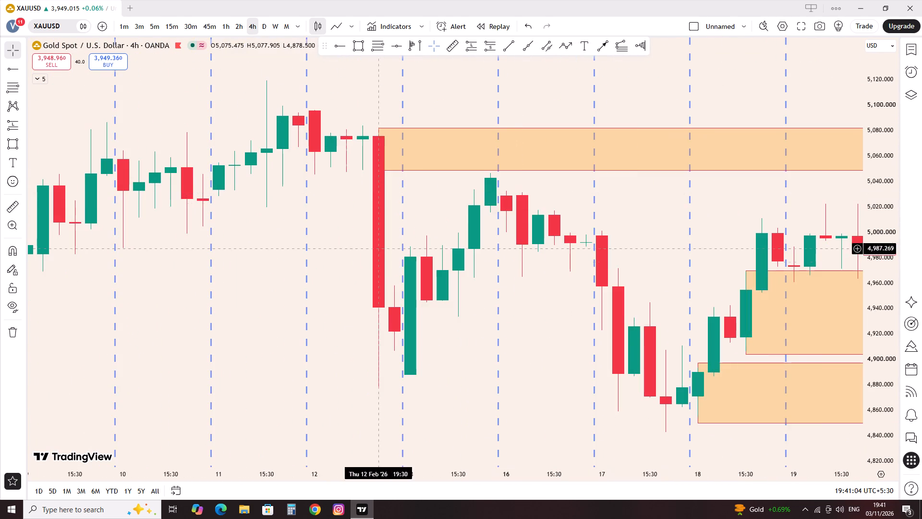
drag(276, 290, 352, 335)
drag(302, 302, 525, 353)
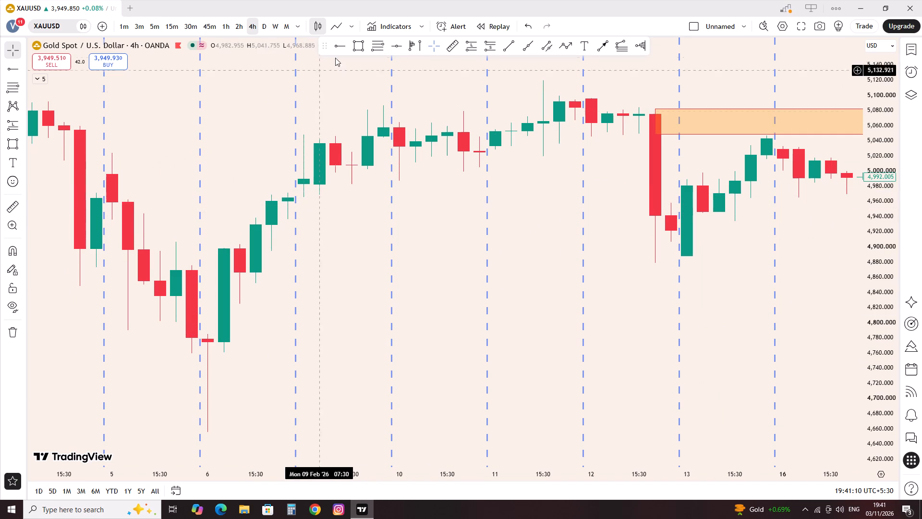
click(365, 49)
click(293, 220)
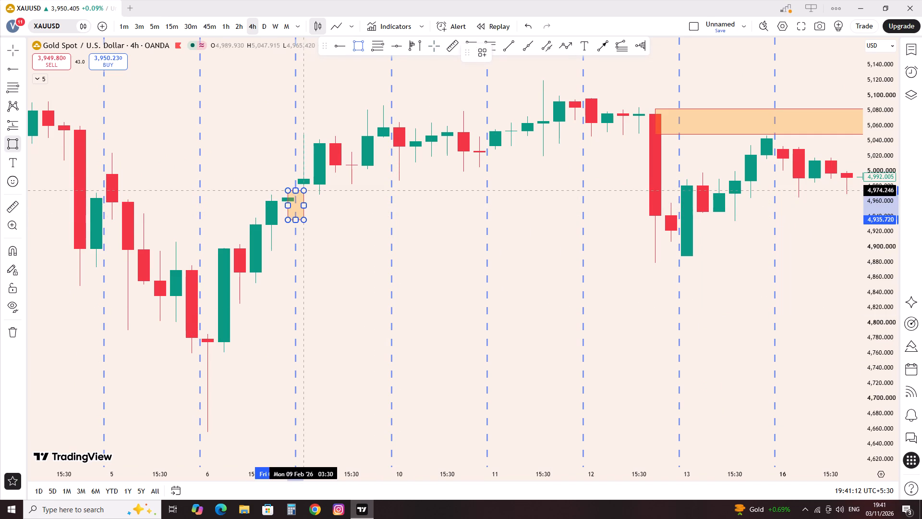
click(713, 193)
Draw a rectangle zone at 4,899.615–4,805.080 from 5 February 19:30 to 24 February 03:30.
drag(539, 301, 534, 301)
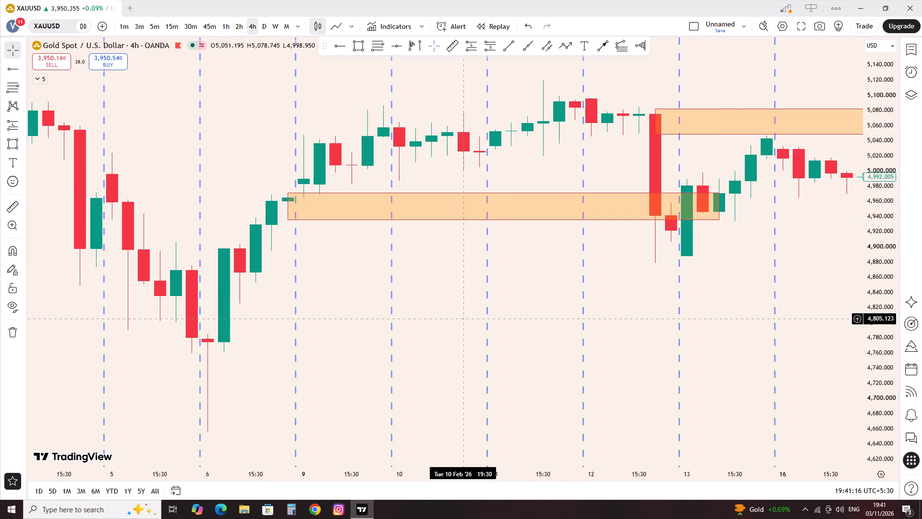
drag(461, 319, 435, 323)
drag(435, 323, 416, 325)
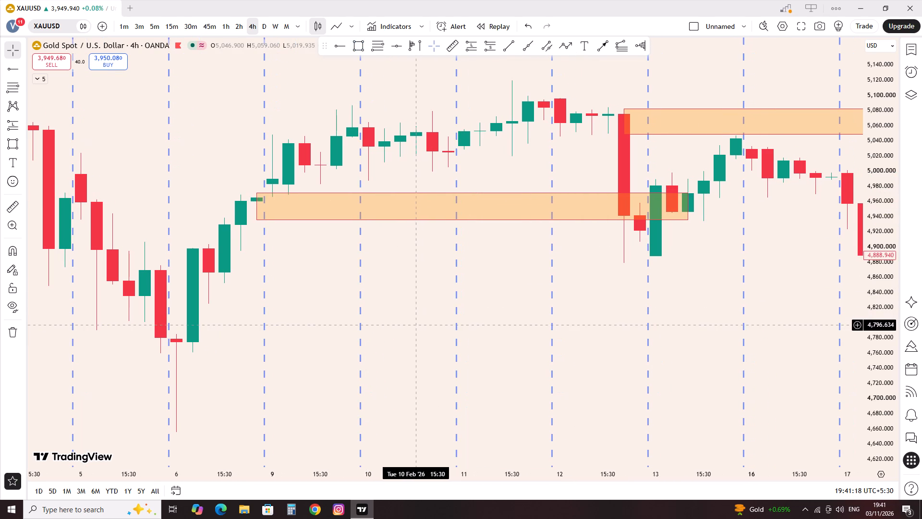
drag(416, 325, 414, 325)
drag(252, 278, 383, 304)
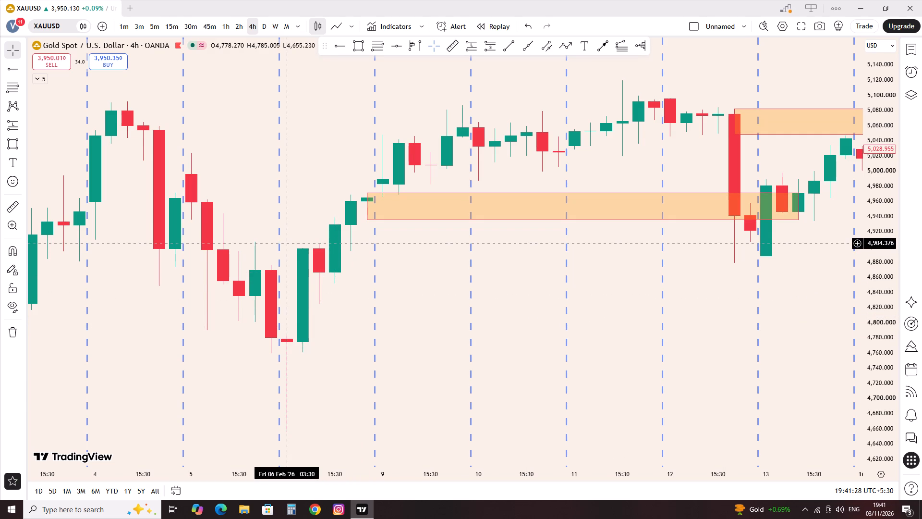
scroll(575, 289, down, 5)
drag(772, 285, 361, 332)
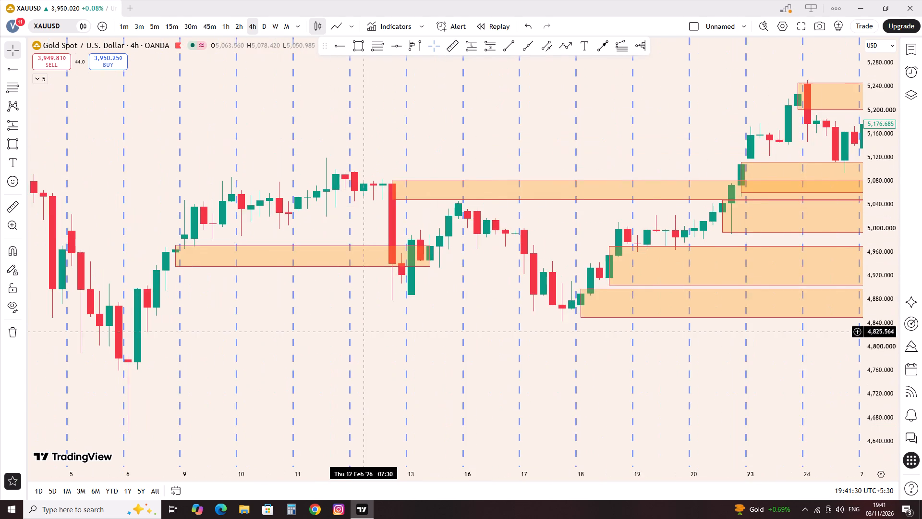
drag(361, 332, 91, 335)
scroll(163, 317, down, 6)
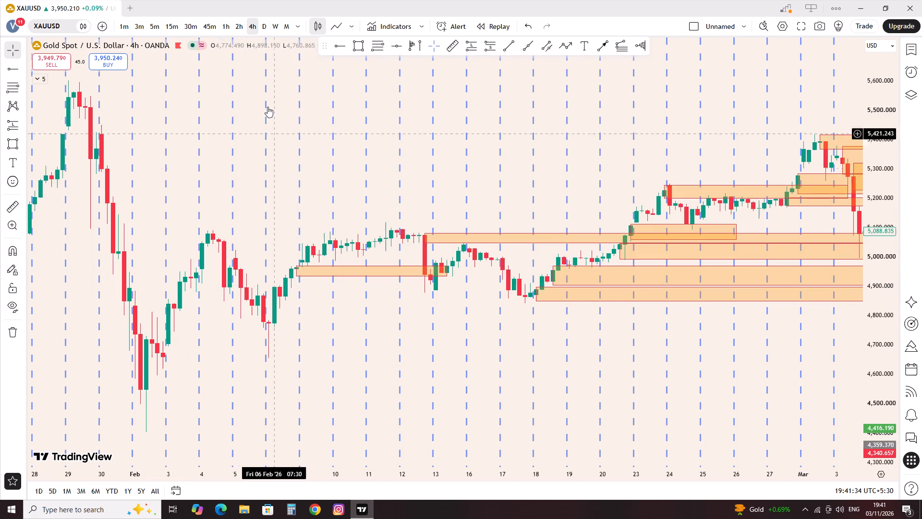
click(350, 52)
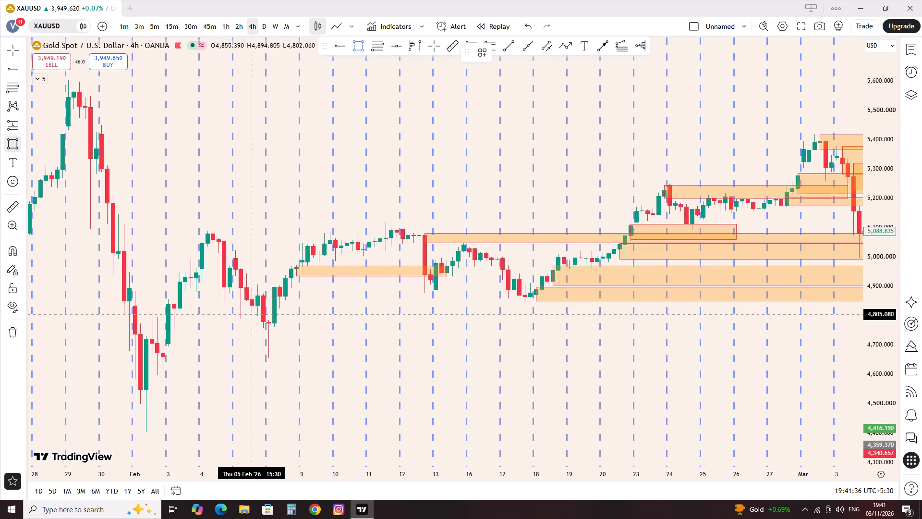
drag(255, 315, 256, 310)
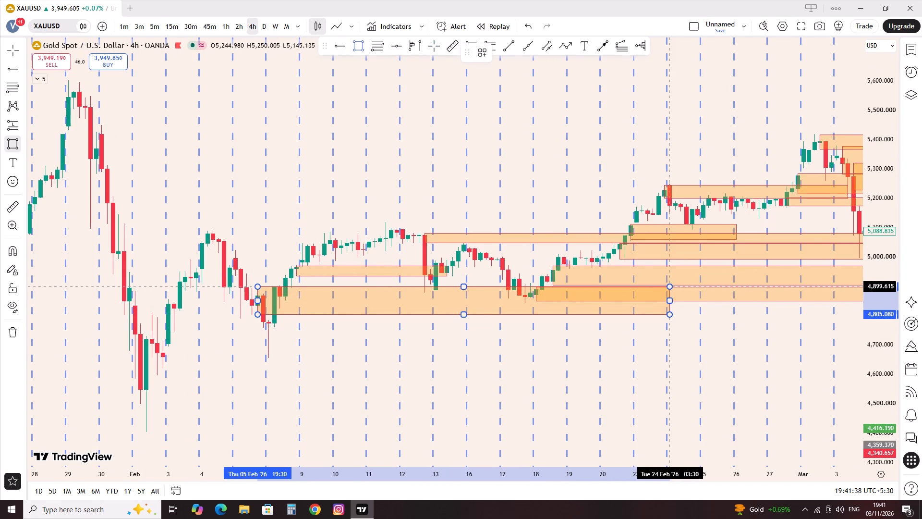
click(669, 287)
click(663, 353)
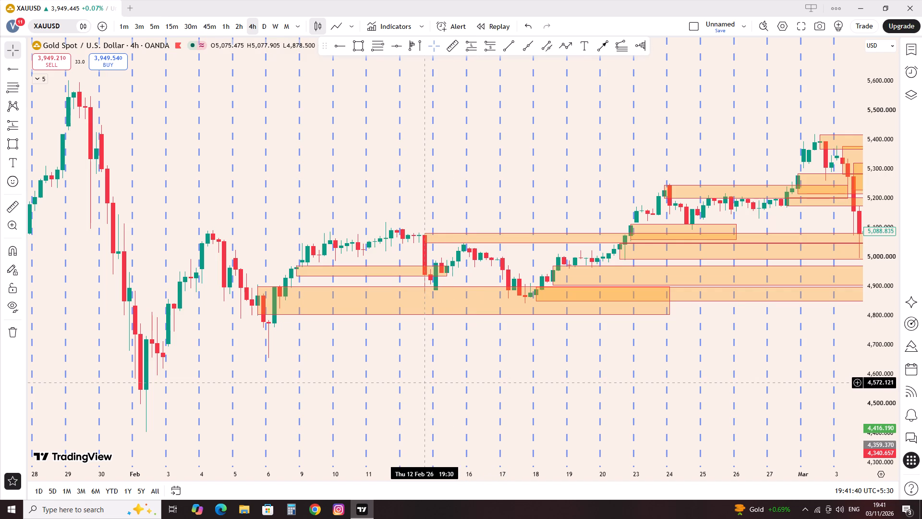
Draw a rectangle zone at about 5,075–5,009.654 from 4 February 15:30 to 9 February 15:30.
scroll(440, 393, down, 4)
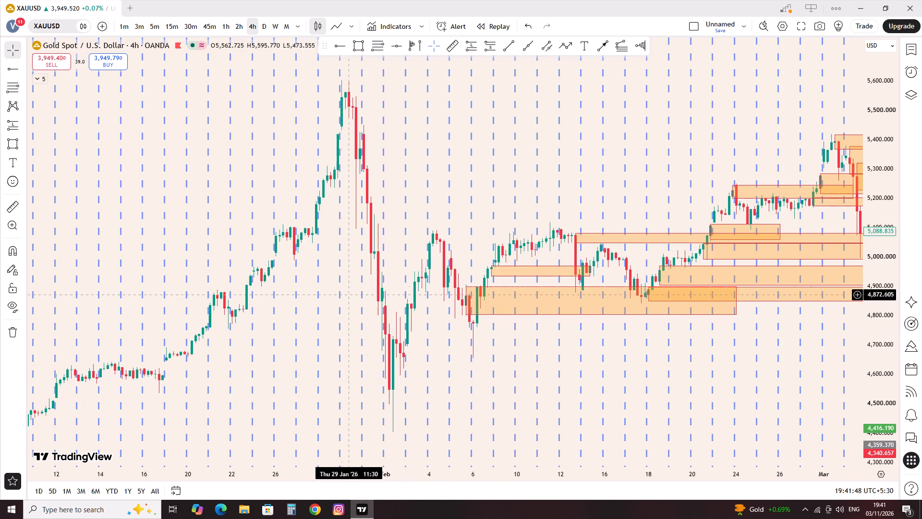
drag(328, 248, 540, 332)
scroll(539, 333, up, 11)
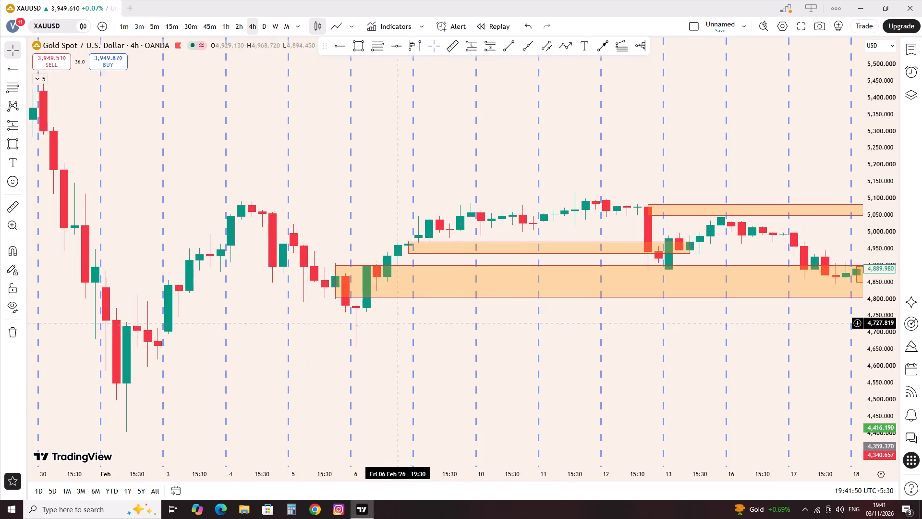
click(355, 62)
click(355, 53)
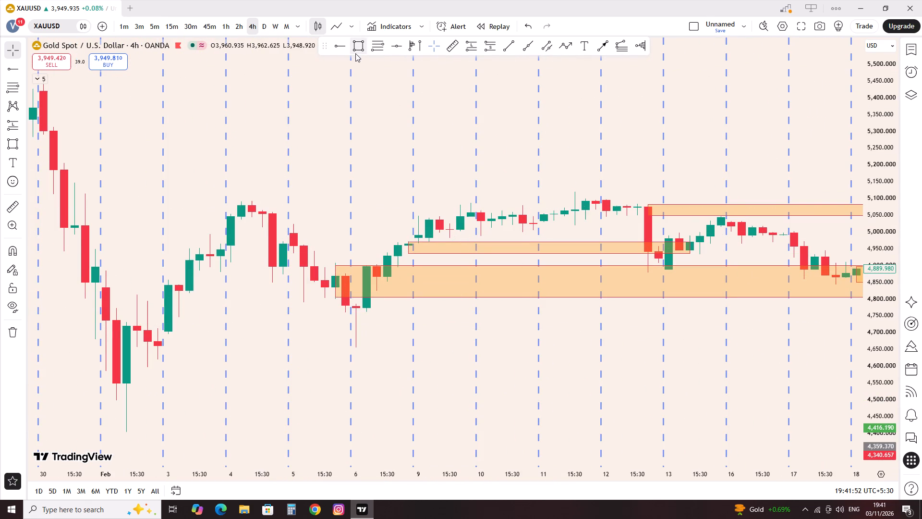
click(266, 229)
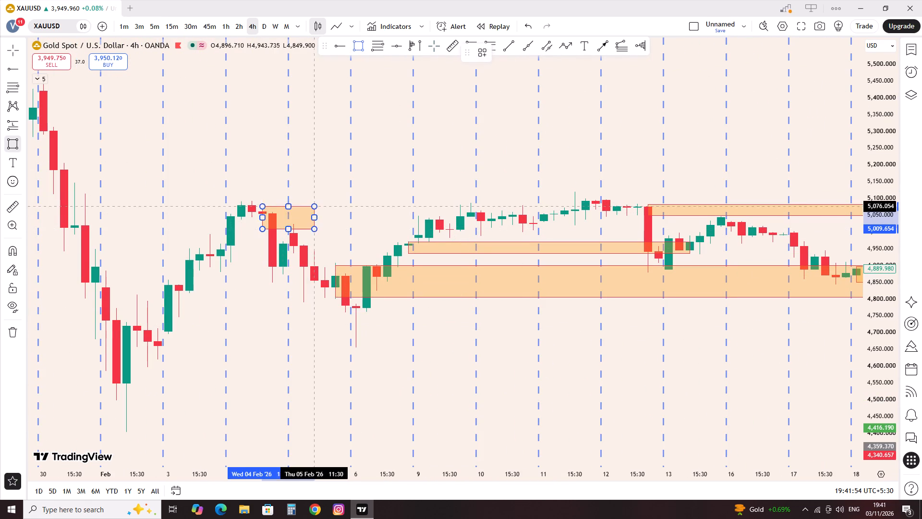
click(449, 208)
click(451, 182)
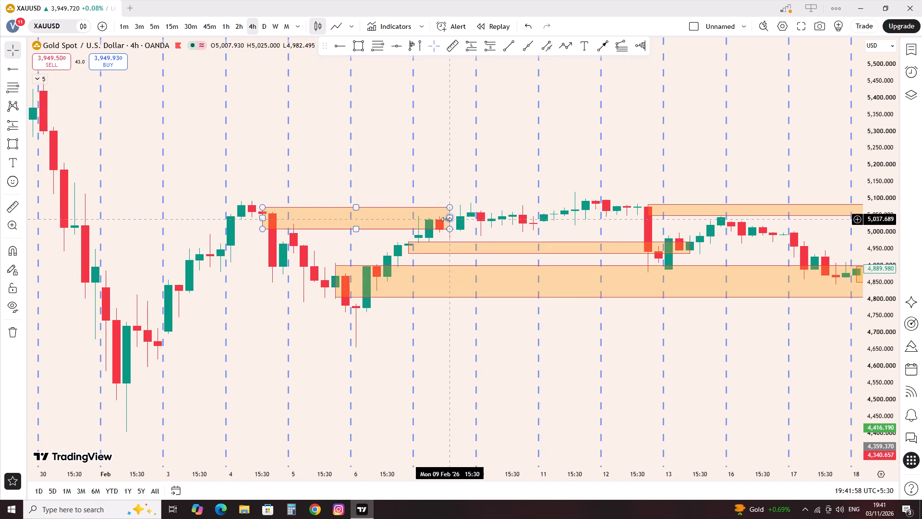
Shorten the zone starting 4 February 15:30 so it ends at about 5 February 15:30.
drag(446, 218, 326, 223)
click(293, 173)
Draw a rectangle zone at 4,966.563–4,879.406 from 3 February 23:30 to 4 February 07:30.
drag(210, 179, 216, 182)
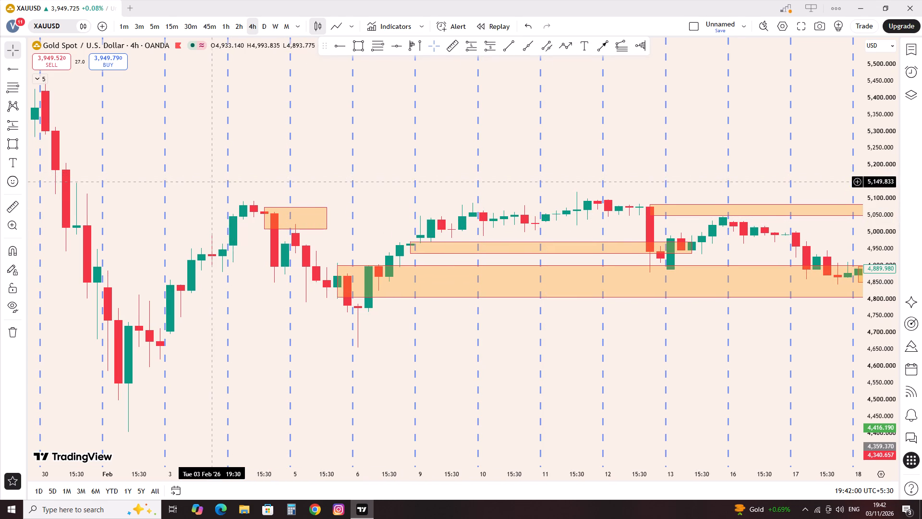
drag(216, 182, 223, 191)
click(352, 52)
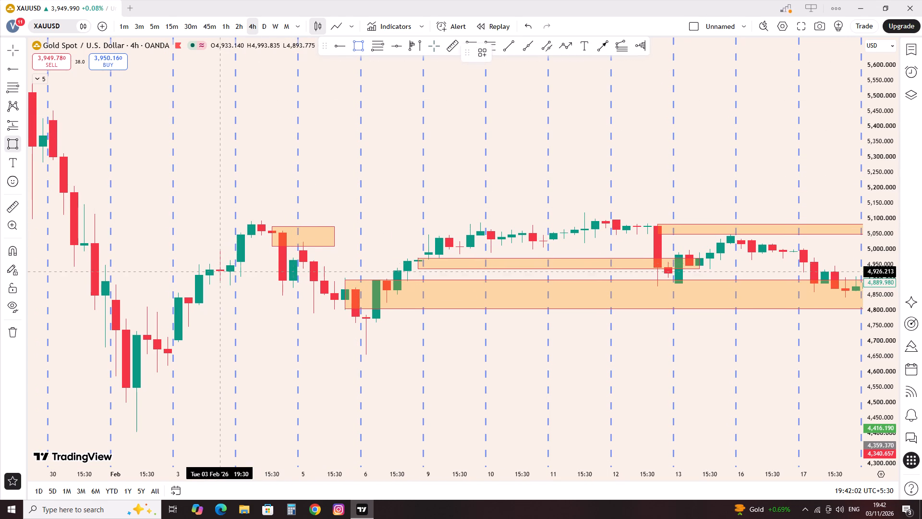
click(233, 259)
click(249, 286)
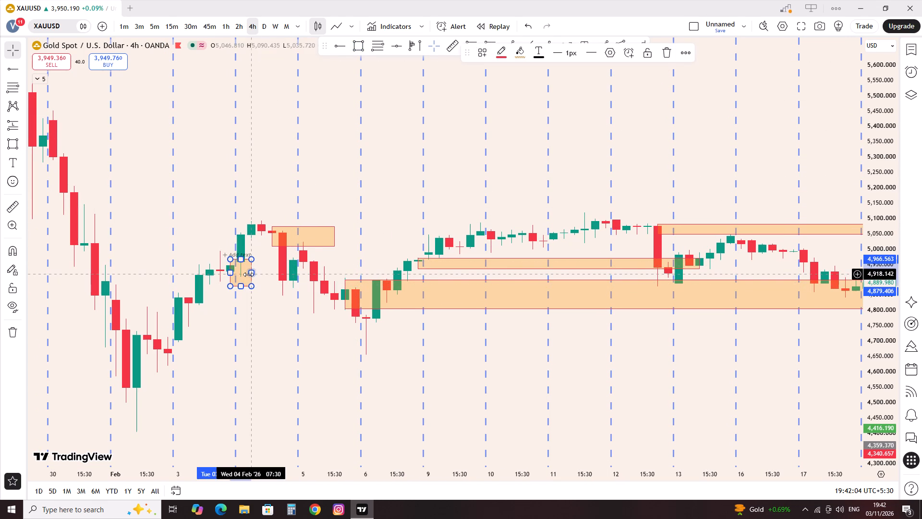
Extend the 4,966.563–4,879.406 zone forward so it ends at 5 February 15:30.
drag(248, 274, 358, 292)
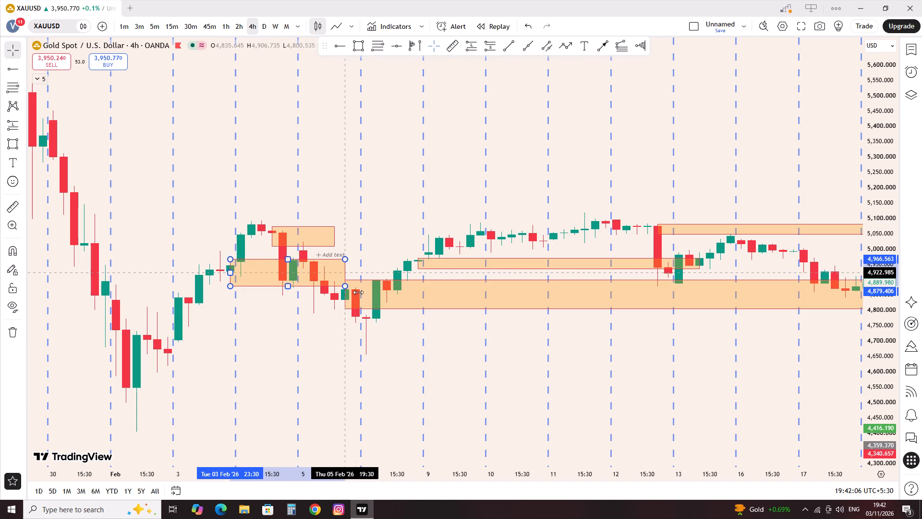
drag(358, 292, 338, 302)
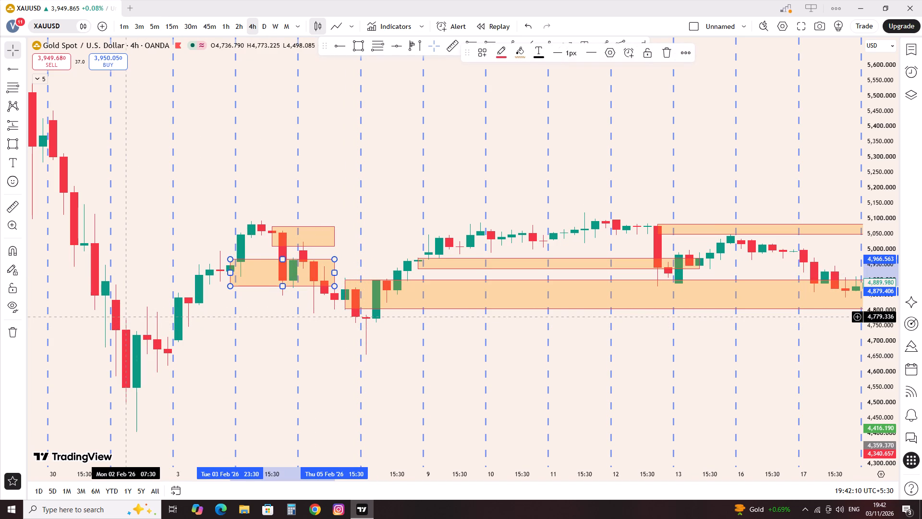
click(157, 228)
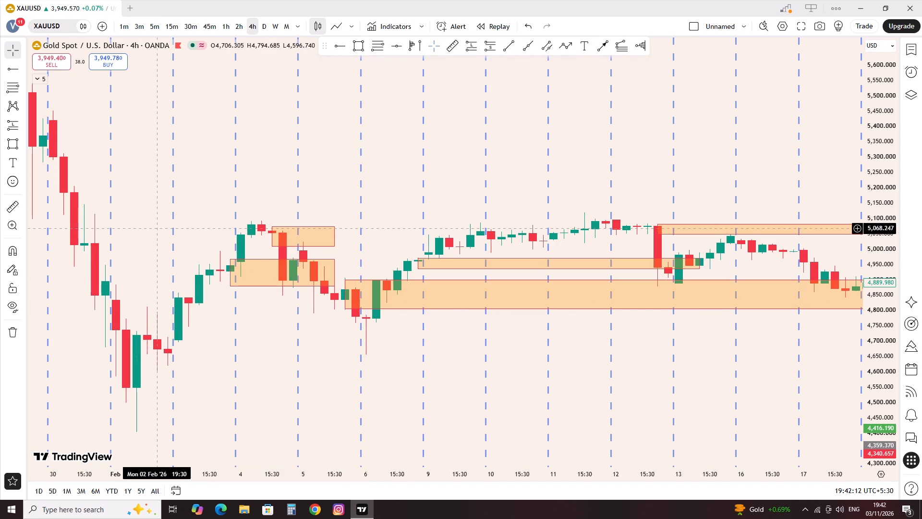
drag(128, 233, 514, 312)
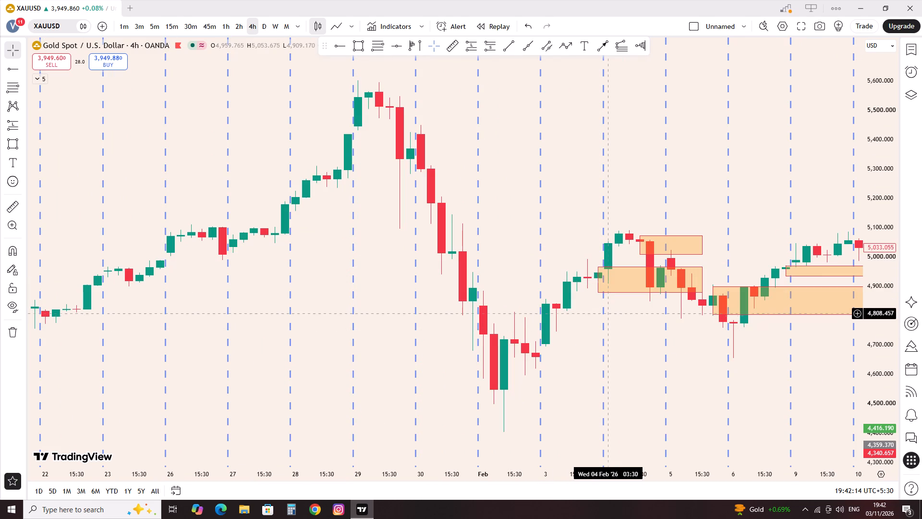
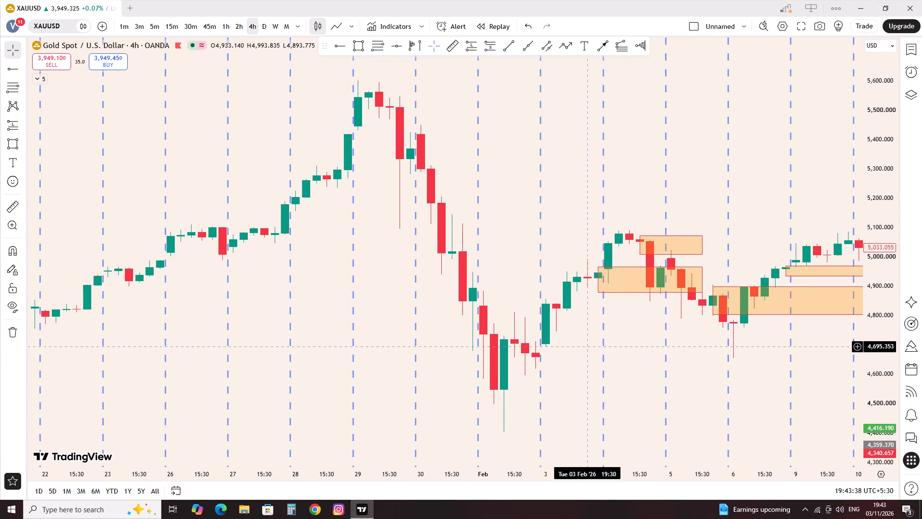
Draw a rectangle zone at 4,693.665–4,621.076 from 2 February 23:30 to 6 February 23:30.
click(367, 41)
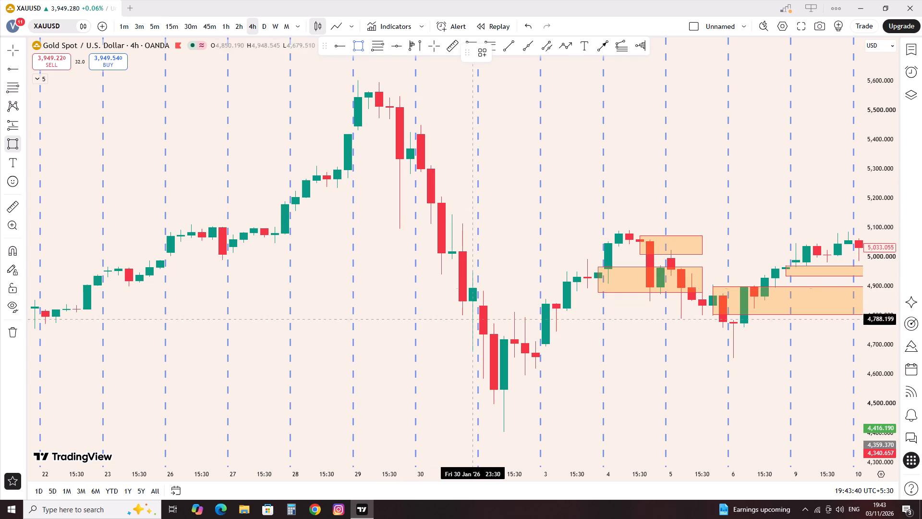
click(535, 369)
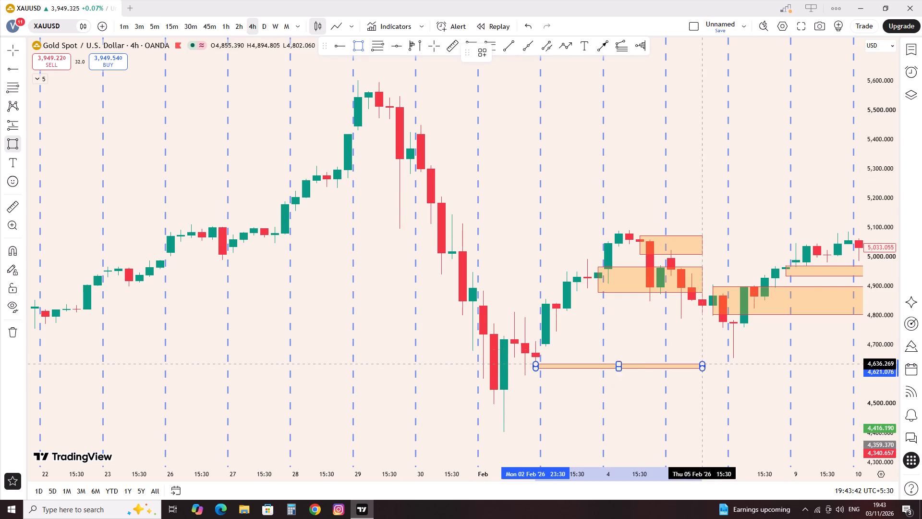
click(786, 347)
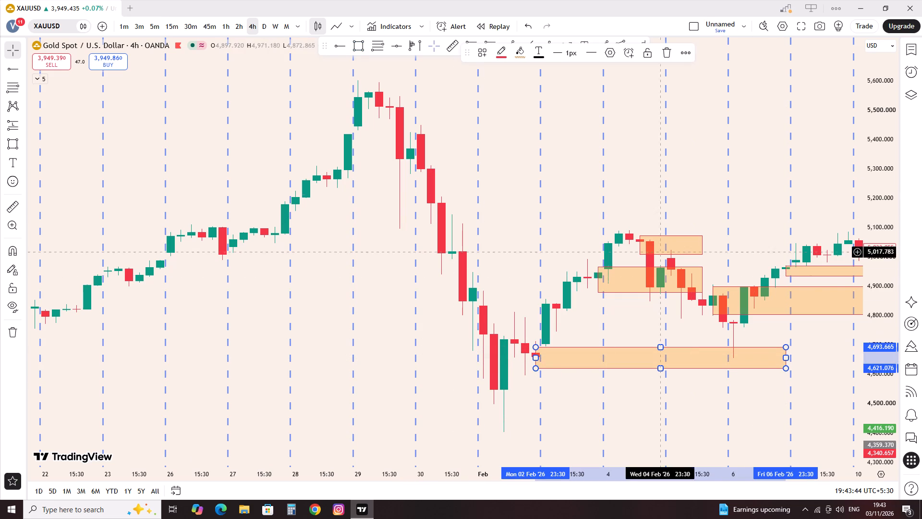
Draw a rectangle zone at 4,843.907–4,752.749 from 3 February 07:30 to 6 February 23:30.
click(363, 54)
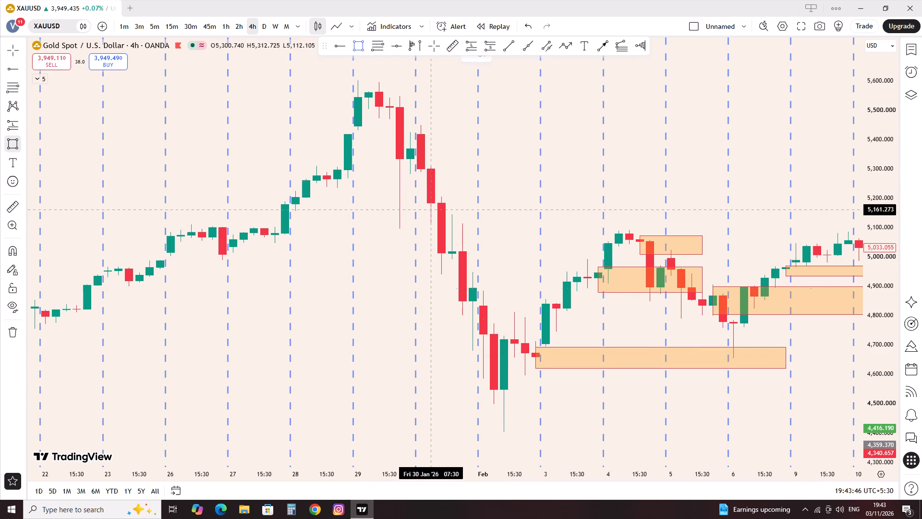
click(554, 303)
click(781, 330)
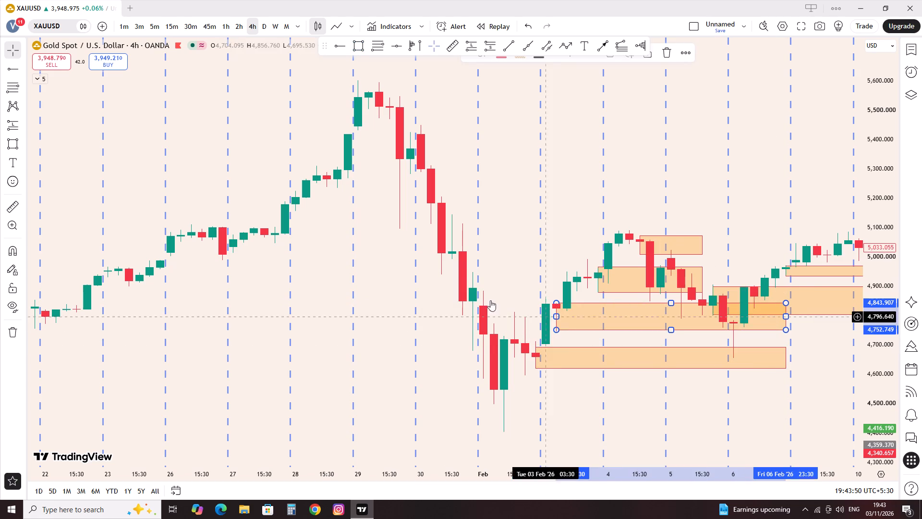
click(458, 288)
click(529, 251)
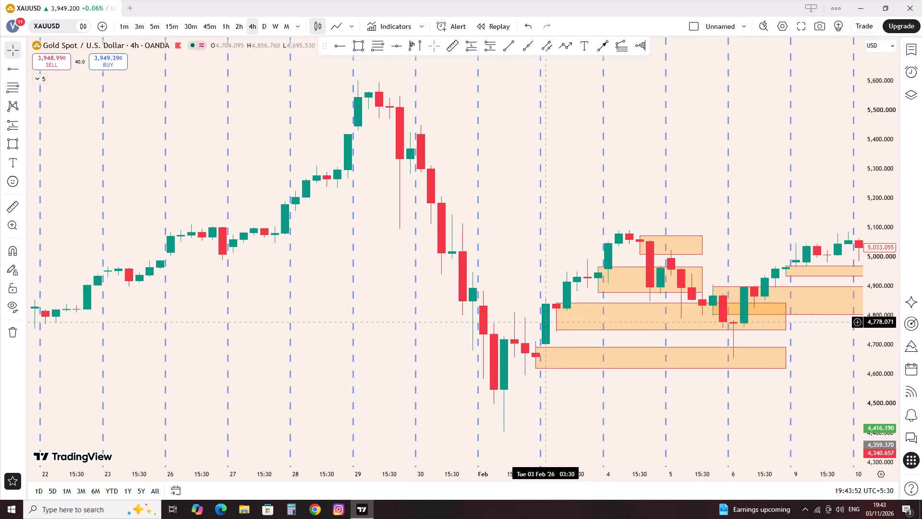
Draw a rectangle zone at about 5,156–5,003 from 30 January 15:30 to about 6 February 03:30.
click(353, 48)
click(452, 211)
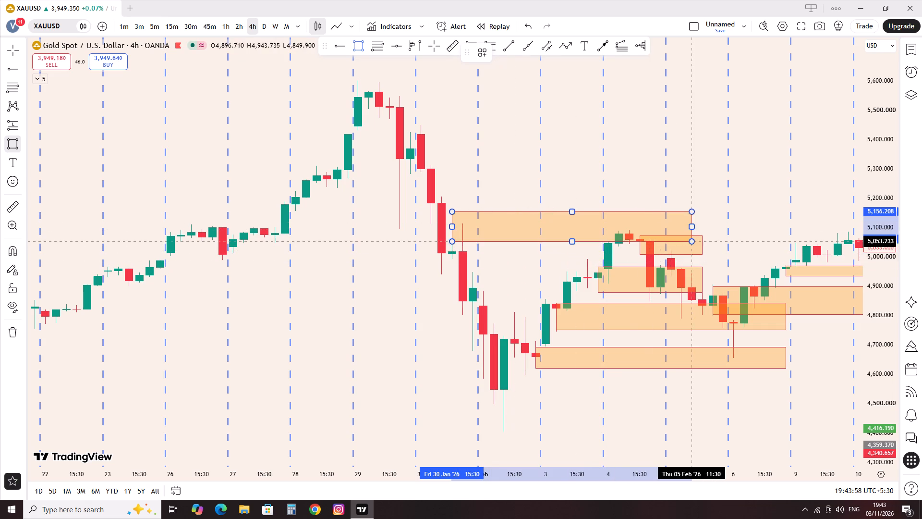
click(736, 256)
drag(619, 198, 614, 195)
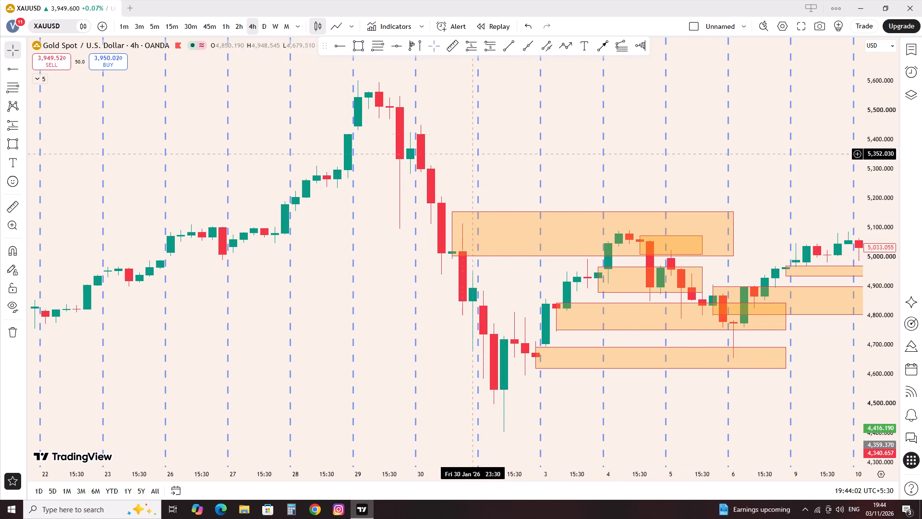
Draw a rectangle zone at about 5,441.5–5,296 from 30 January 03:30 and stretch its end to 5 February 23:30.
click(358, 42)
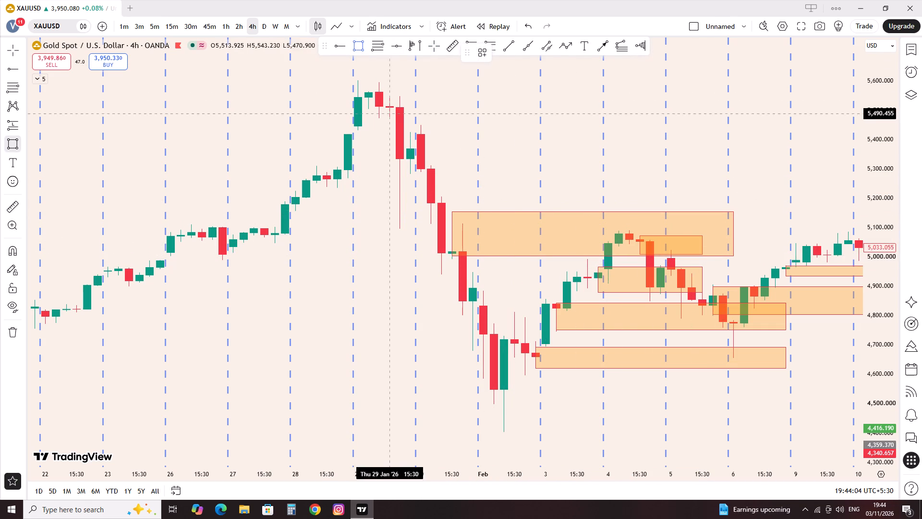
click(419, 128)
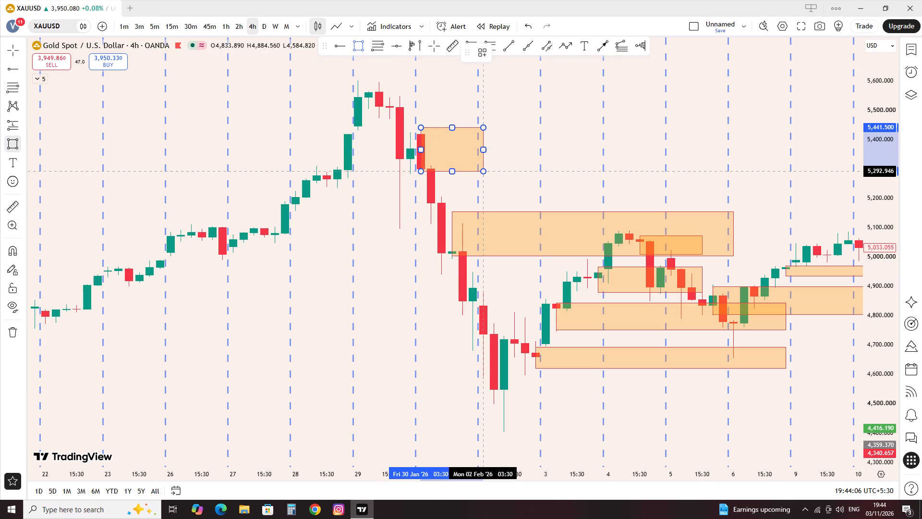
click(484, 171)
drag(481, 150, 724, 169)
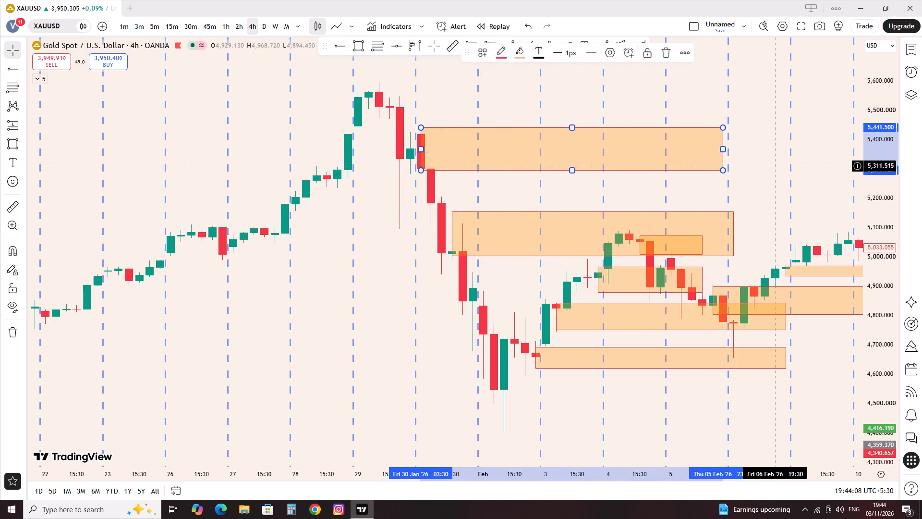
click(785, 166)
Extend the zone starting 30 January 03:30 forward so it ends at the price reaction around 2 March.
scroll(784, 155, down, 4)
drag(793, 120, 117, 162)
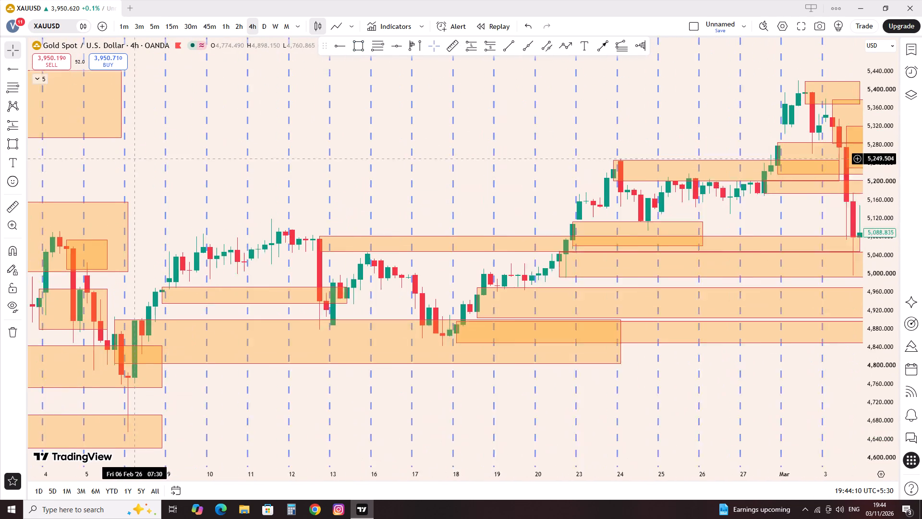
drag(117, 162, 105, 163)
scroll(316, 118, down, 4)
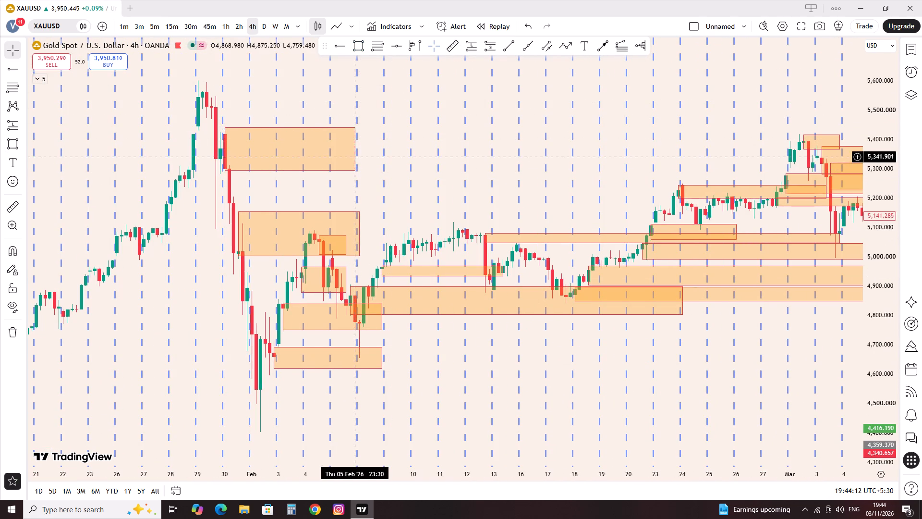
drag(354, 152, 799, 138)
drag(688, 83, 683, 83)
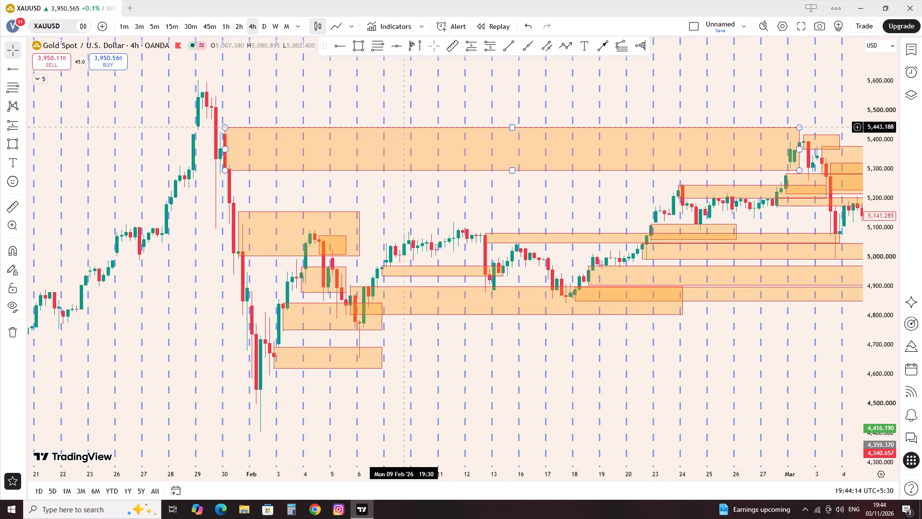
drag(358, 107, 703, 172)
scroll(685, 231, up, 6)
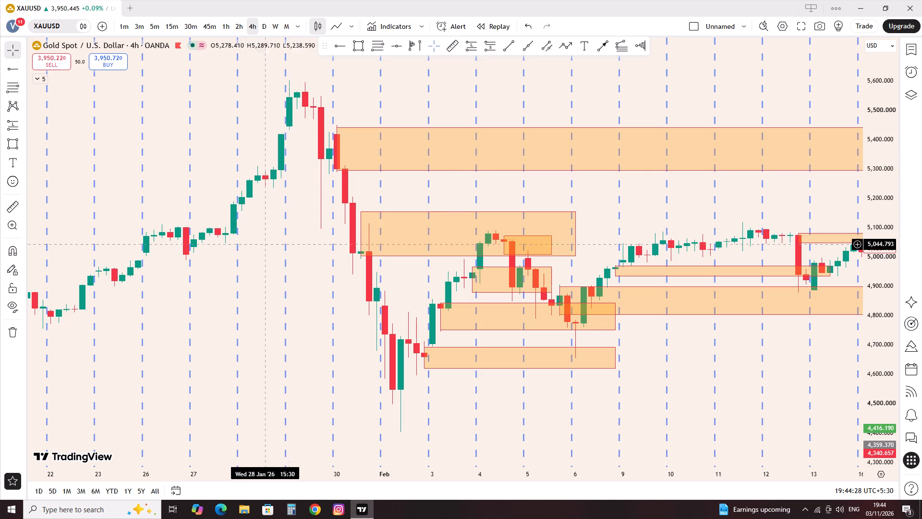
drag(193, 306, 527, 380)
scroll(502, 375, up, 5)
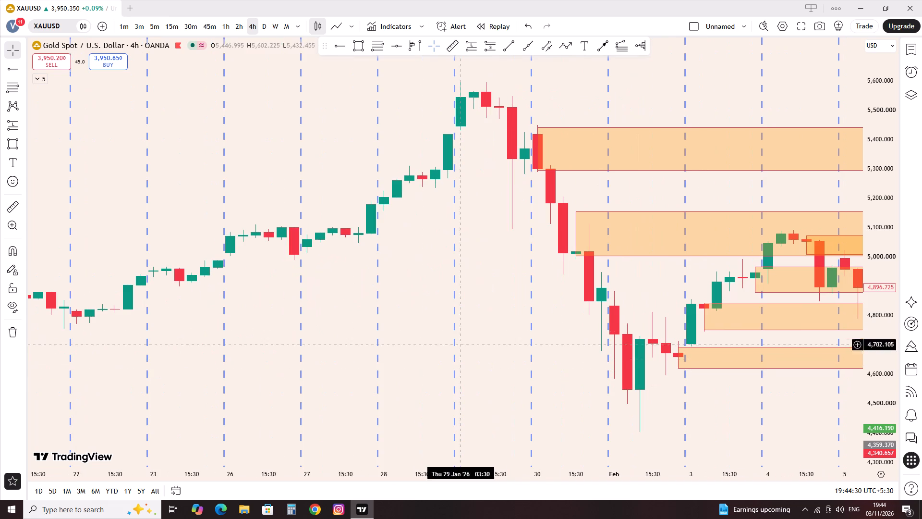
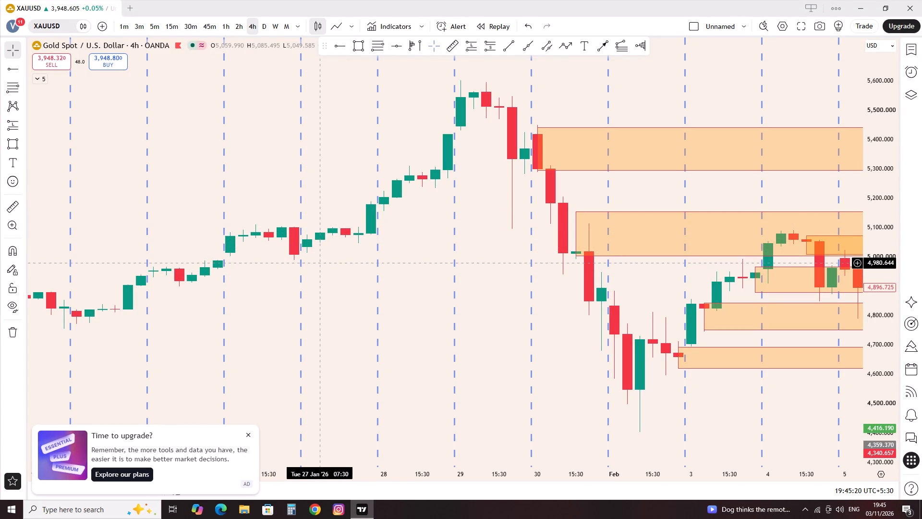
Draw a rectangle zone at about 4,769–4,753 from 20 January 23:30 to 22 January 23:30.
drag(104, 233, 223, 239)
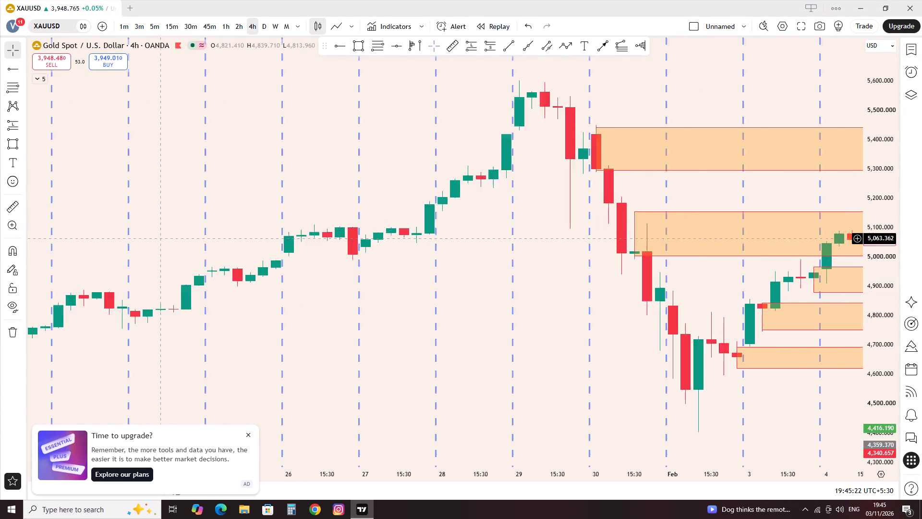
drag(223, 239, 503, 266)
scroll(383, 120, up, 6)
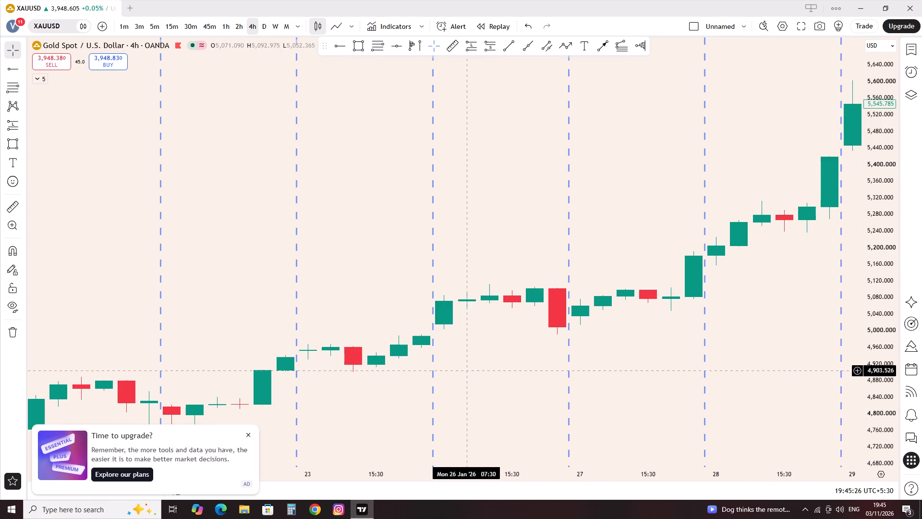
drag(237, 276, 634, 272)
scroll(740, 266, down, 1)
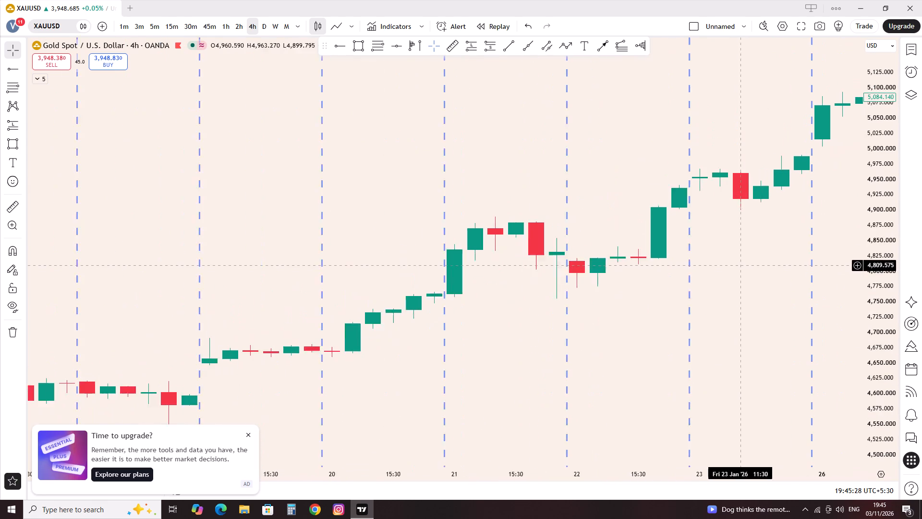
scroll(740, 266, down, 5)
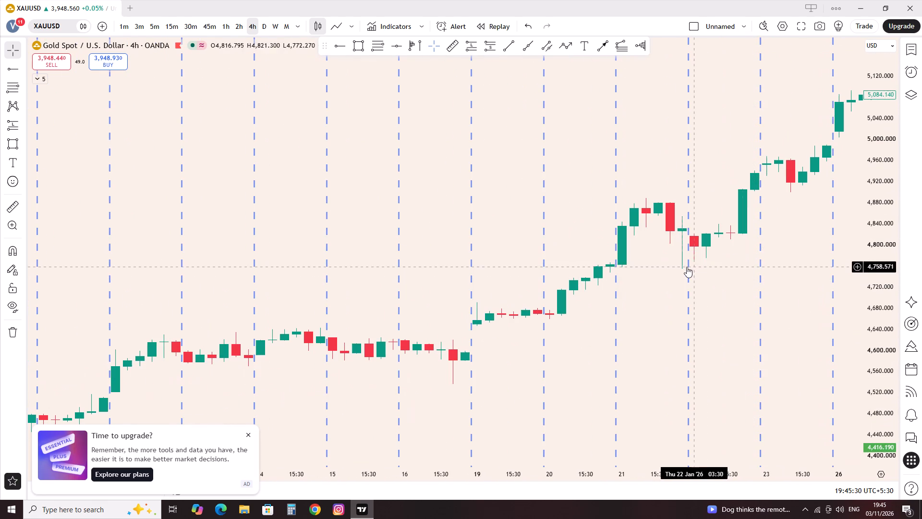
click(342, 38)
click(345, 38)
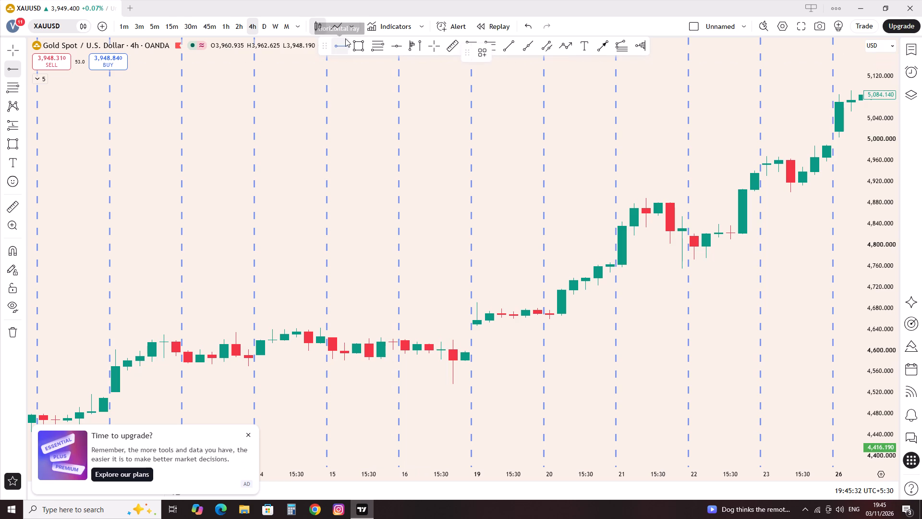
click(358, 44)
click(609, 270)
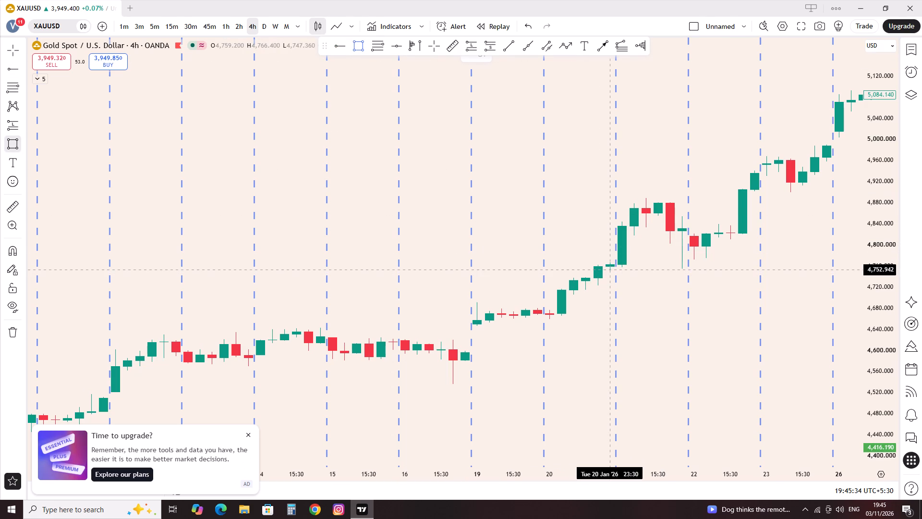
click(759, 261)
click(780, 244)
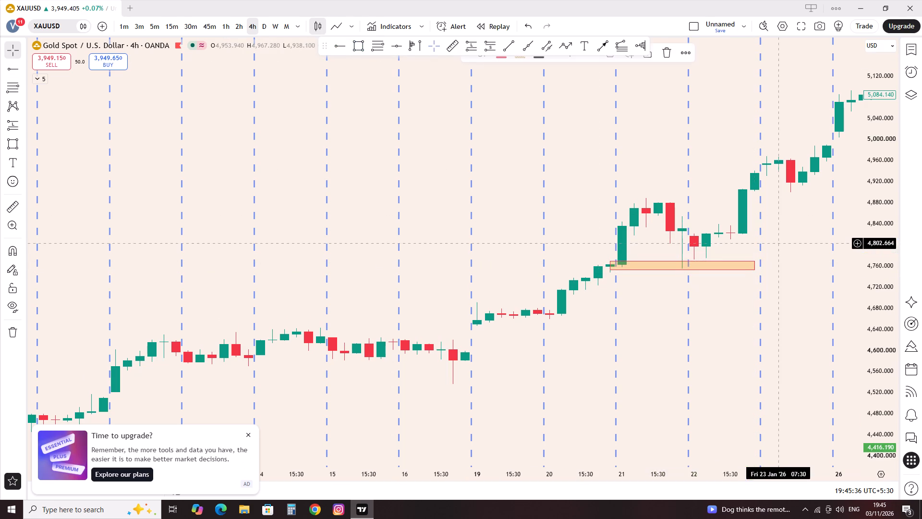
Draw a rectangle zone at about 4,889–4,852 from 21 January 15:30 to 23 January 23:30.
drag(697, 349, 554, 361)
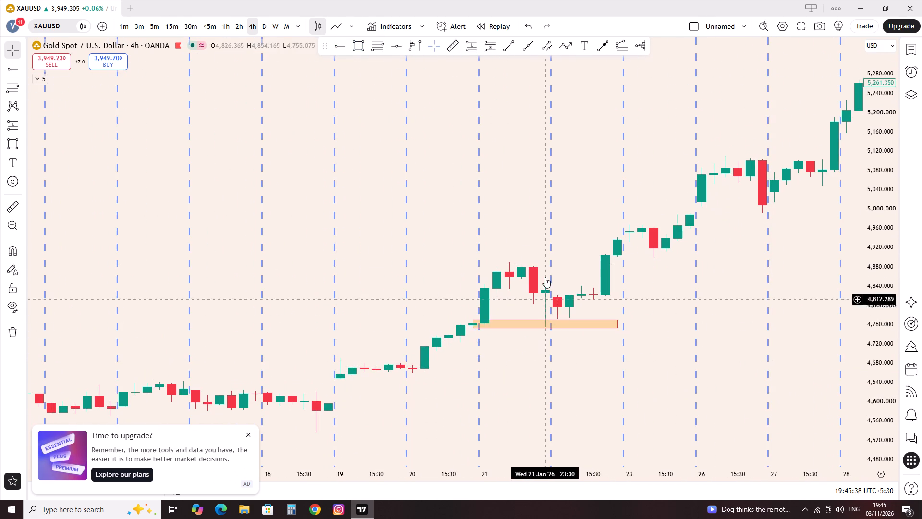
click(360, 42)
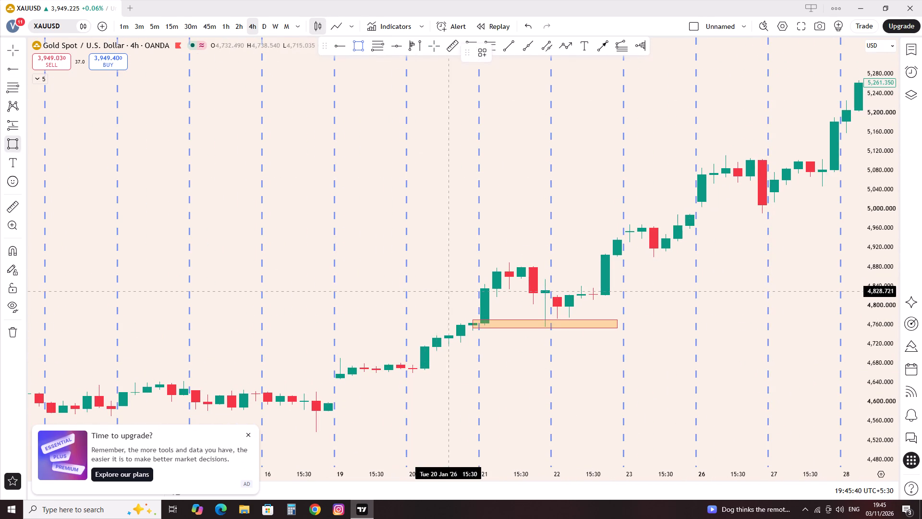
click(522, 281)
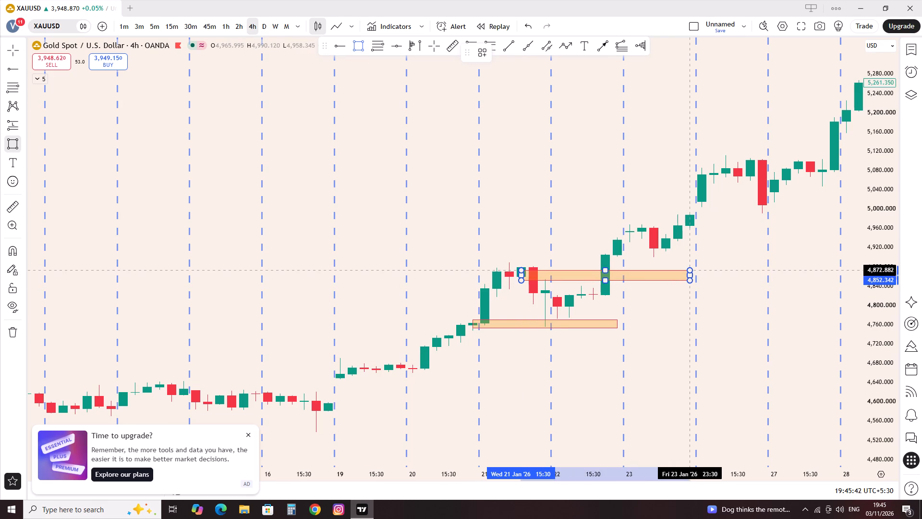
click(692, 262)
click(746, 261)
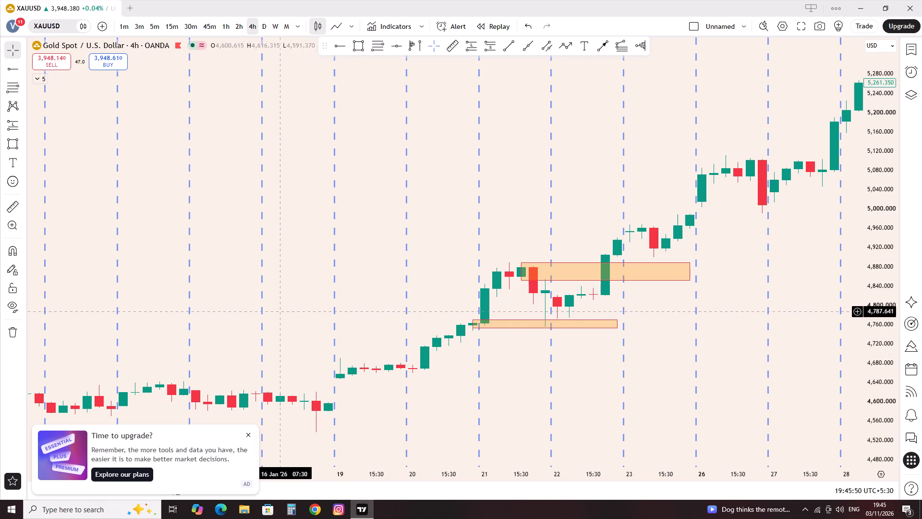
Draw a rectangle zone at about 4,473–4,440 from 8 January 03:30 and stretch its end to about 9 January 07:30.
drag(279, 311, 570, 383)
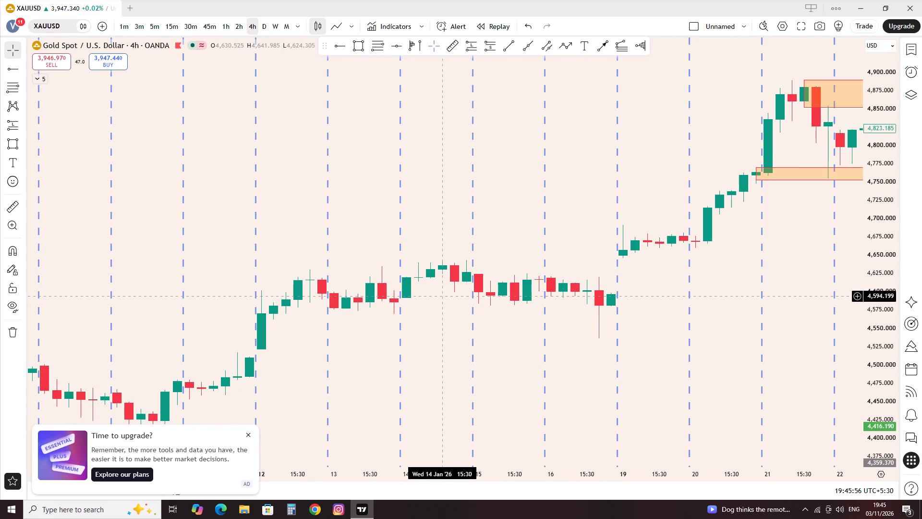
drag(146, 297, 559, 255)
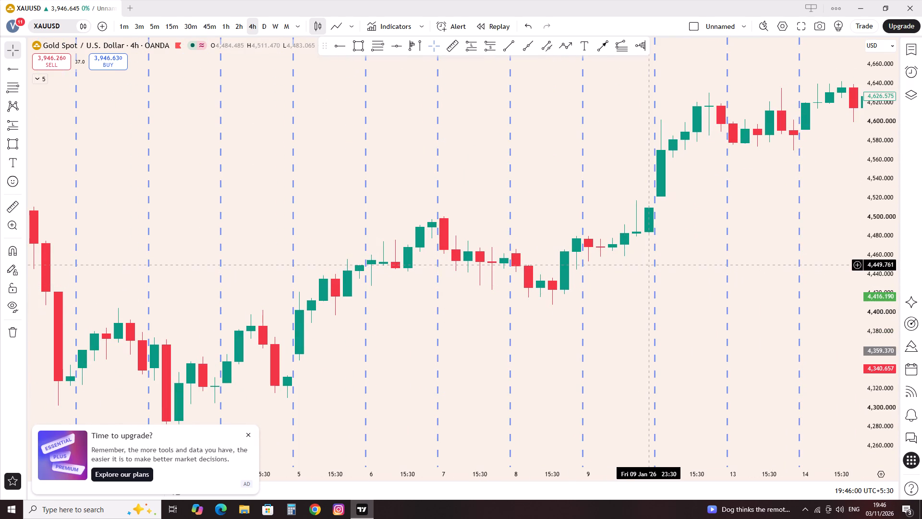
click(351, 43)
drag(517, 274, 517, 270)
click(523, 242)
drag(532, 259, 695, 287)
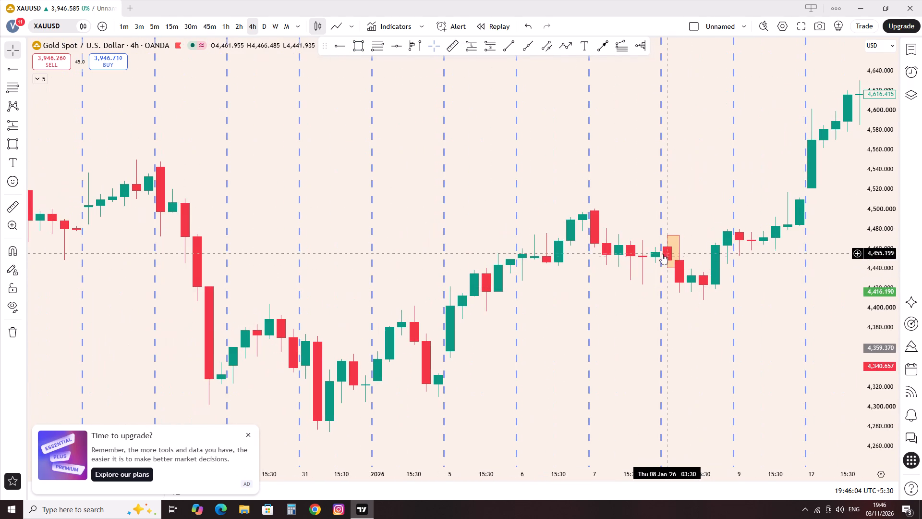
click(674, 249)
drag(679, 251, 753, 266)
click(777, 315)
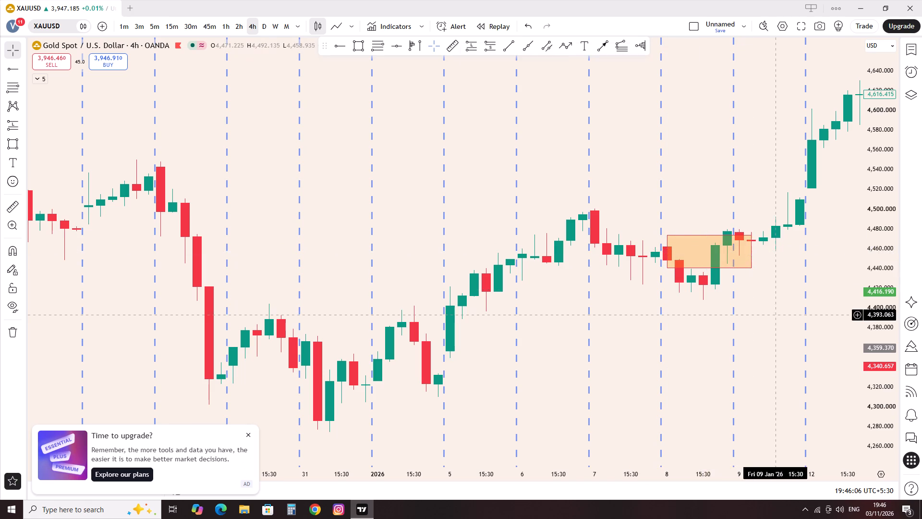
Draw a rectangle zone at 4,440.552–4,408.245 from 8 January 15:30 and stretch its end to 19 January 15:30.
drag(774, 317, 346, 253)
click(364, 41)
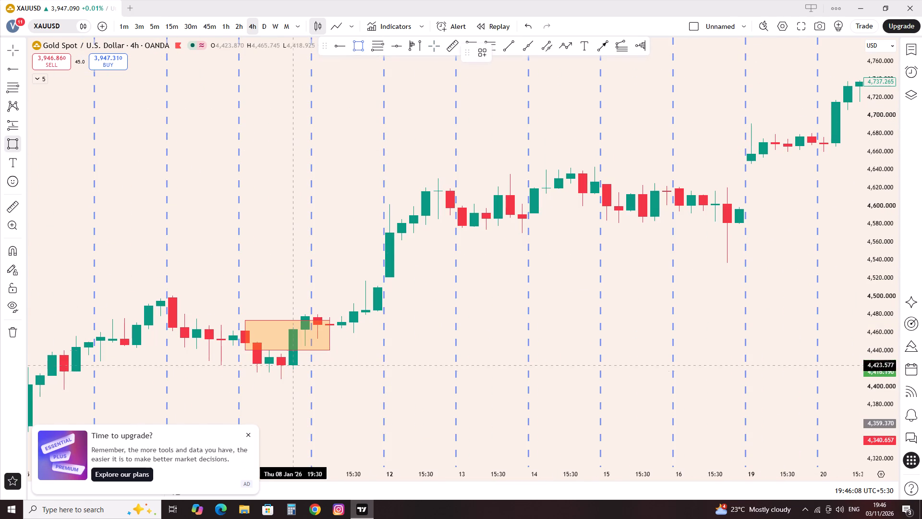
click(286, 379)
click(314, 350)
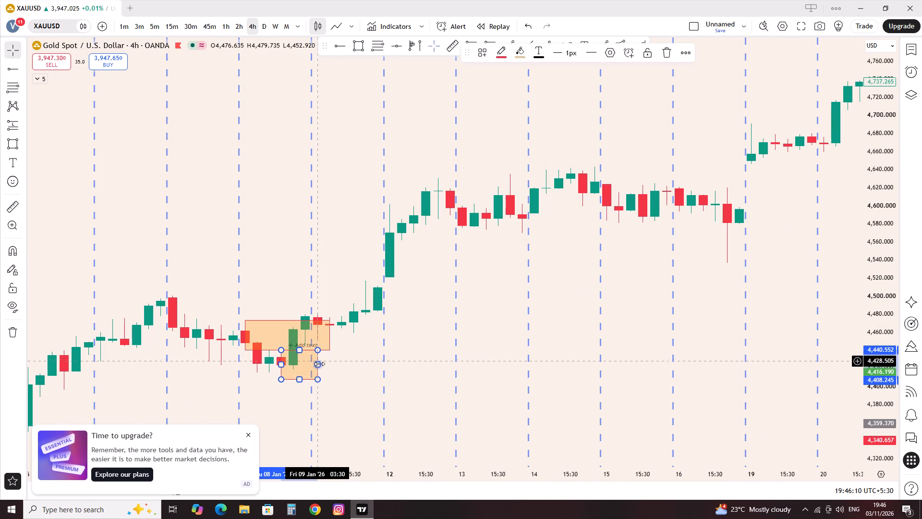
drag(319, 364, 792, 401)
Extend the zone starting 8 January 15:30 forward to about 14 April and lower its upper edge to about 4,430.
scroll(675, 279, down, 11)
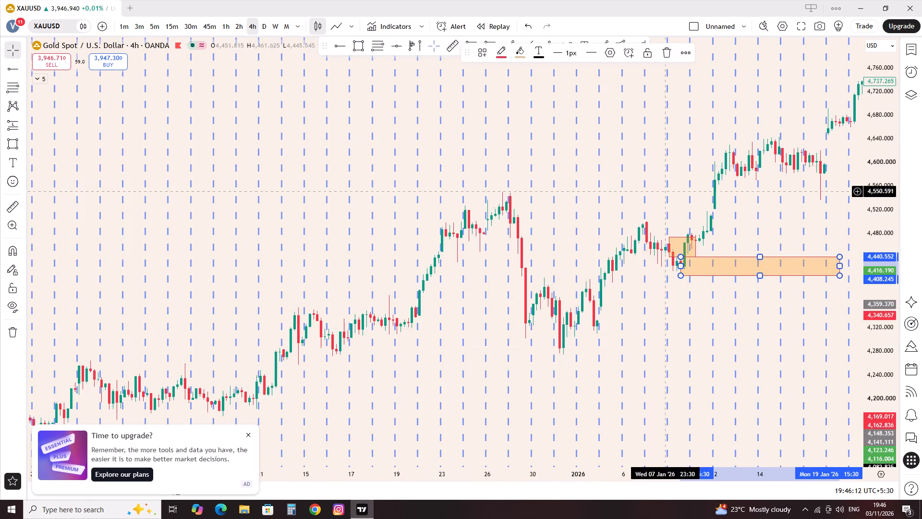
drag(638, 163, 96, 166)
scroll(229, 197, down, 14)
drag(642, 174, 145, 184)
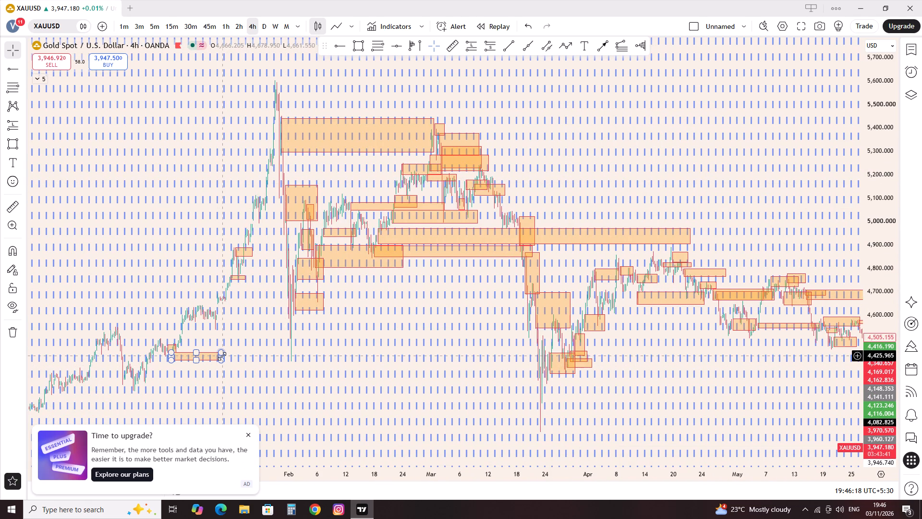
drag(222, 356, 647, 355)
click(475, 339)
Draw a rectangle zone at 4,332.419–4,310.716 from 2 January 23:30 and stretch its end to 19 January 11:30.
scroll(345, 297, up, 7)
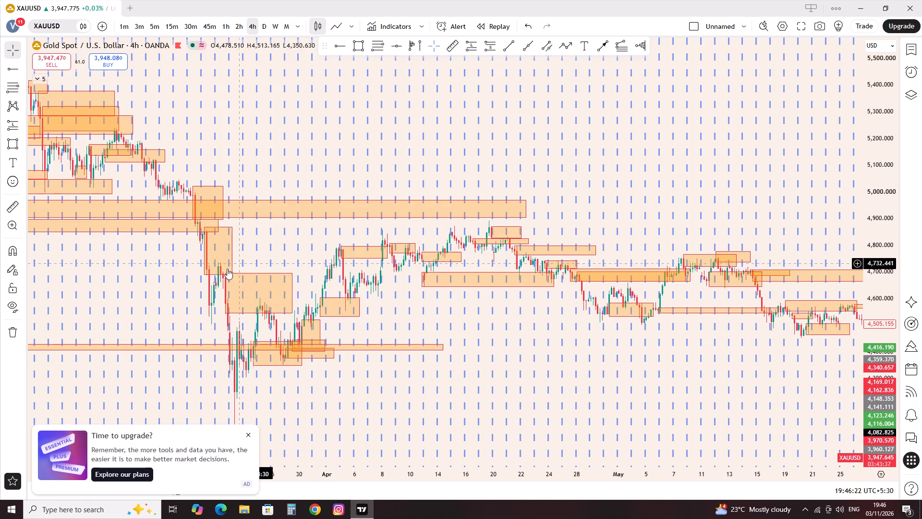
drag(133, 315, 510, 393)
scroll(510, 394, up, 6)
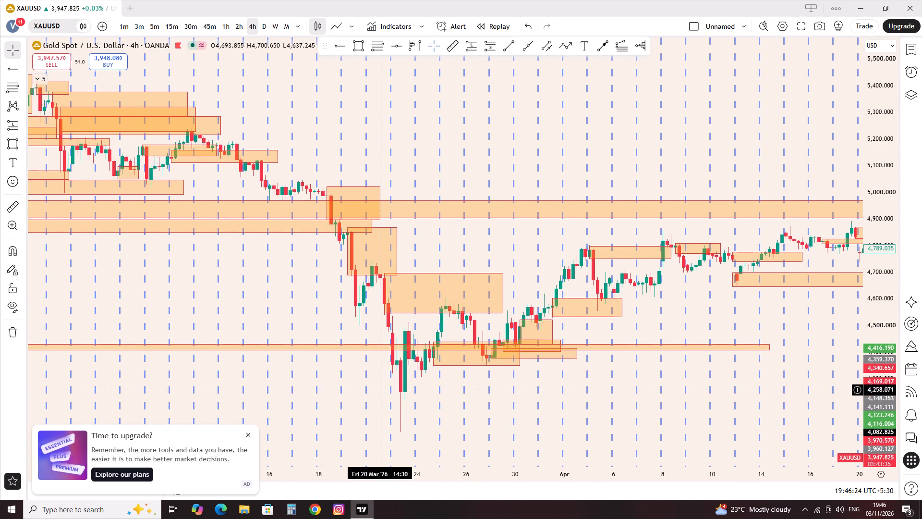
scroll(289, 359, down, 10)
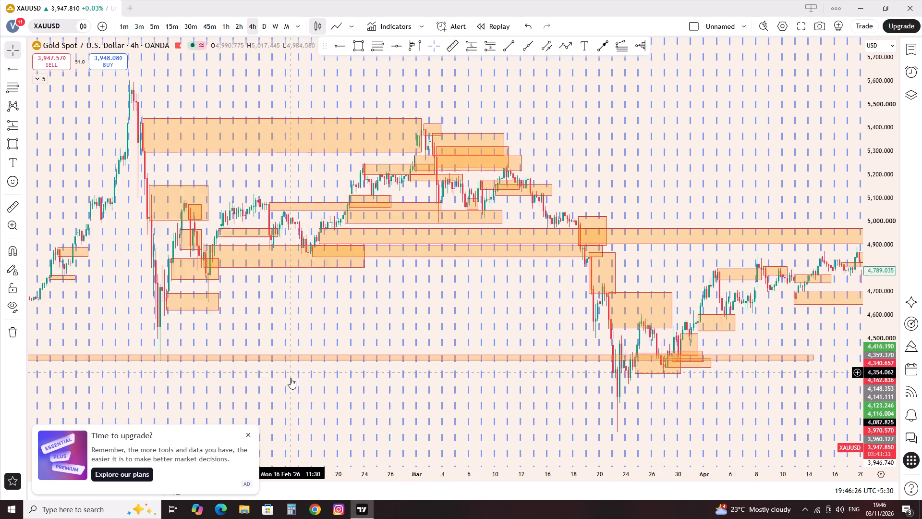
drag(225, 329, 655, 358)
scroll(548, 270, up, 7)
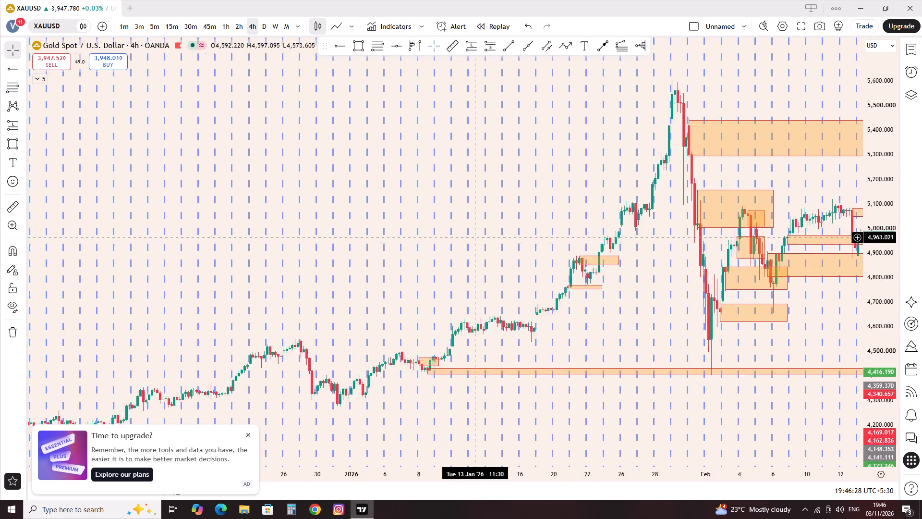
drag(259, 220, 606, 249)
scroll(569, 181, up, 5)
scroll(461, 103, up, 5)
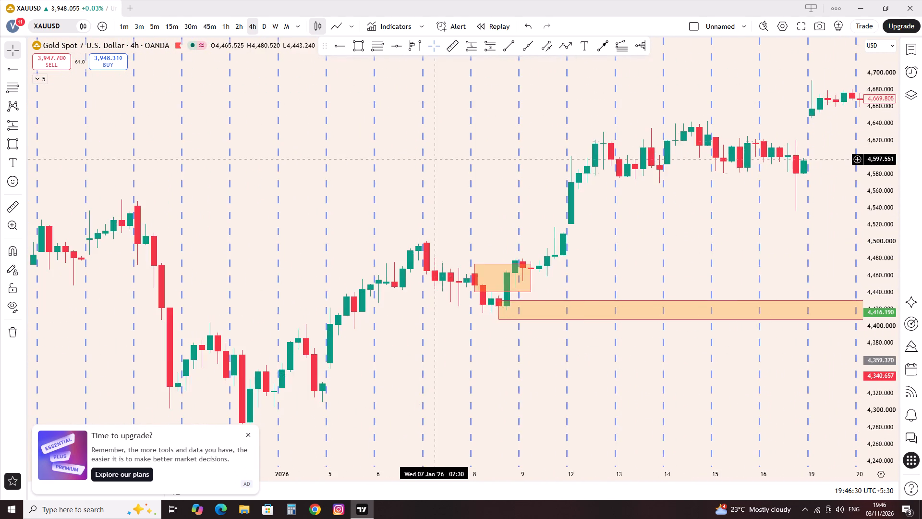
scroll(433, 184, up, 1)
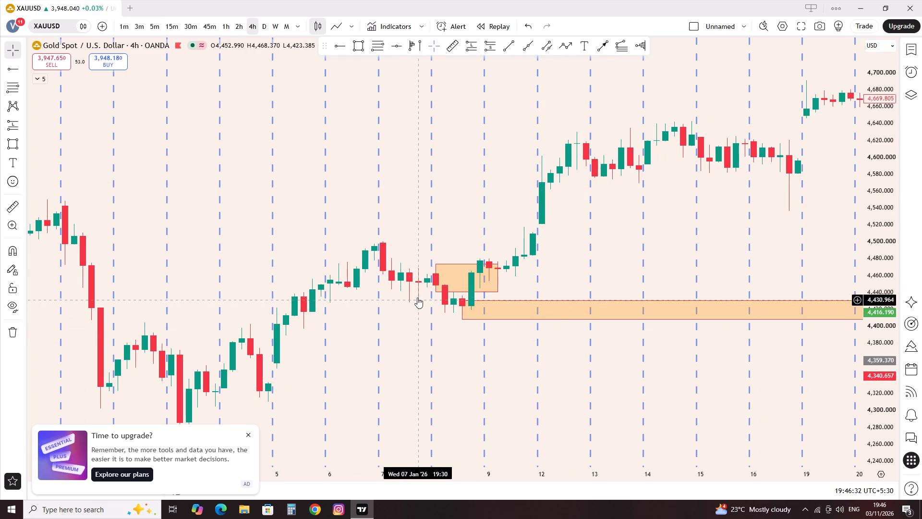
click(353, 49)
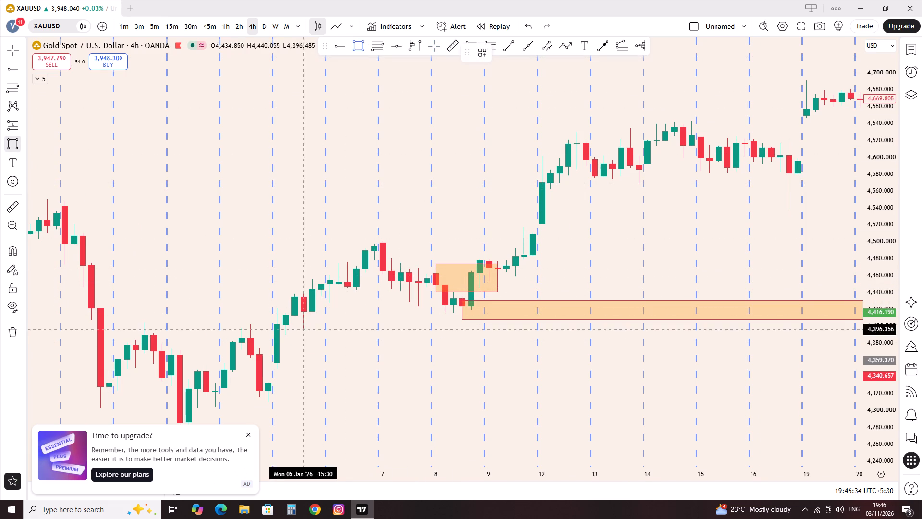
click(271, 402)
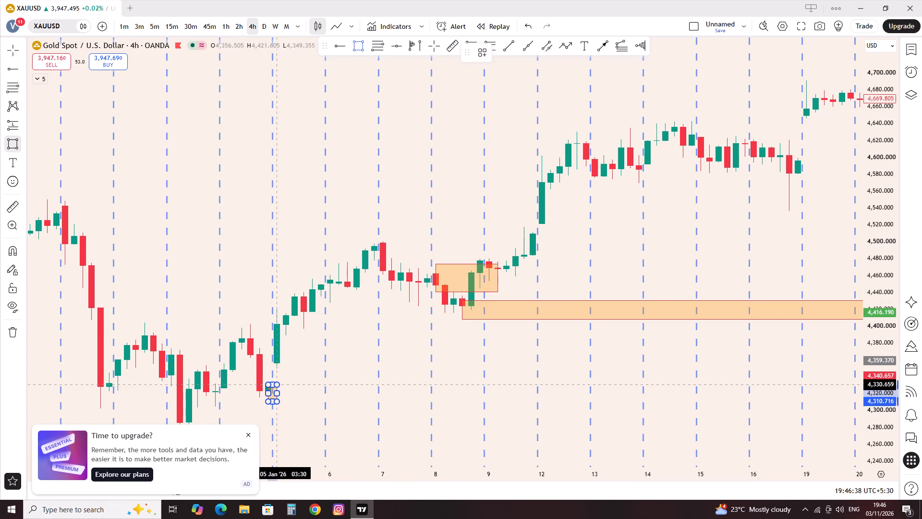
click(279, 383)
drag(274, 393, 782, 404)
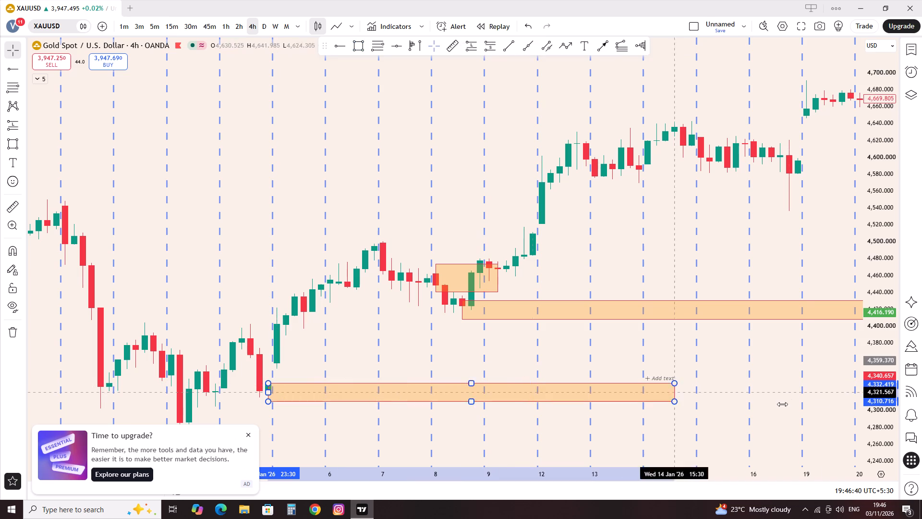
drag(782, 404, 821, 403)
Delete the old blue zone at 3,506.405–3,403.145 that starts on 22 April 2025.
scroll(679, 352, down, 17)
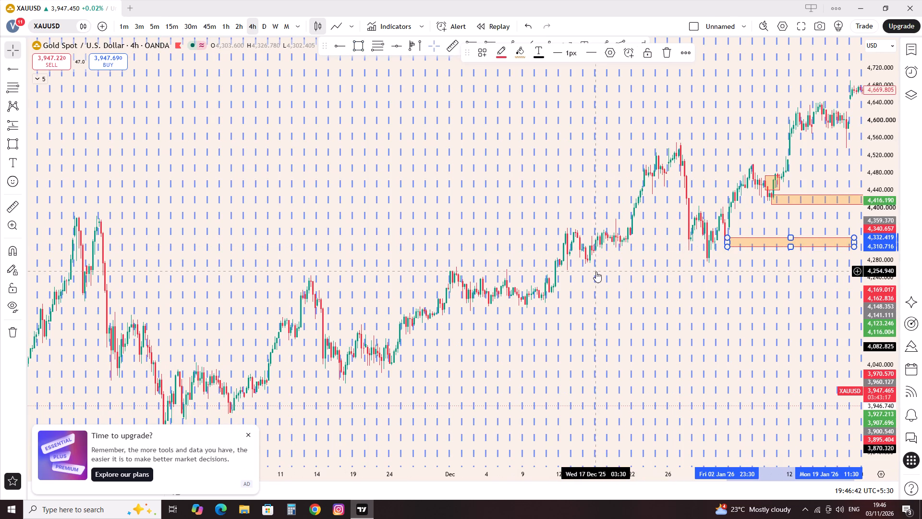
drag(551, 168, 0, 224)
scroll(450, 284, down, 7)
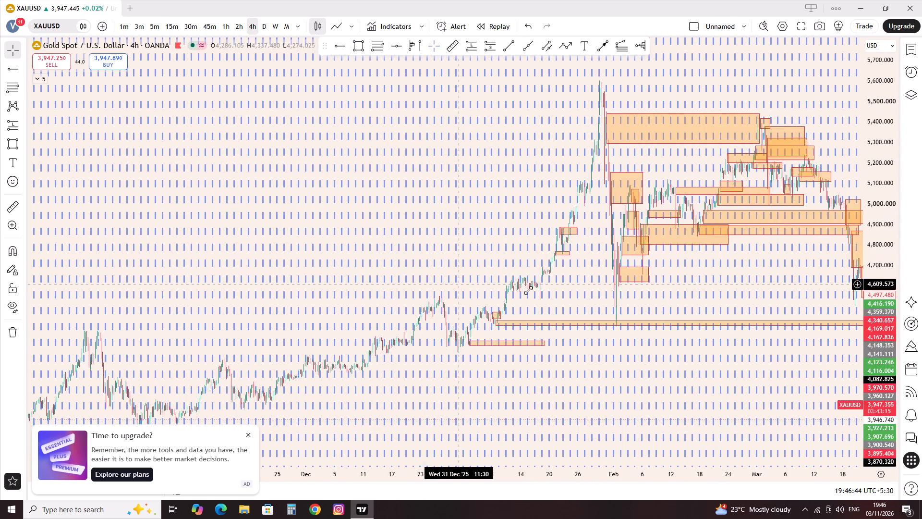
scroll(528, 290, down, 7)
drag(721, 350, 290, 347)
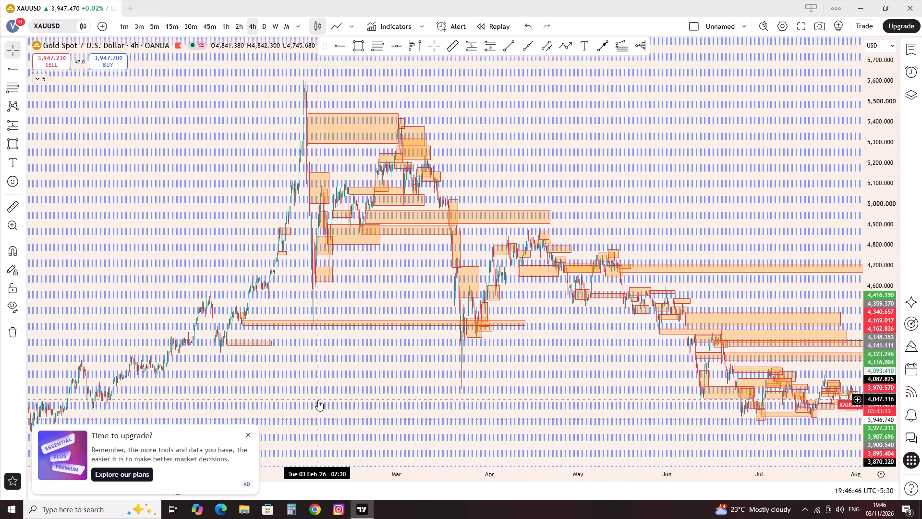
drag(231, 394, 508, 393)
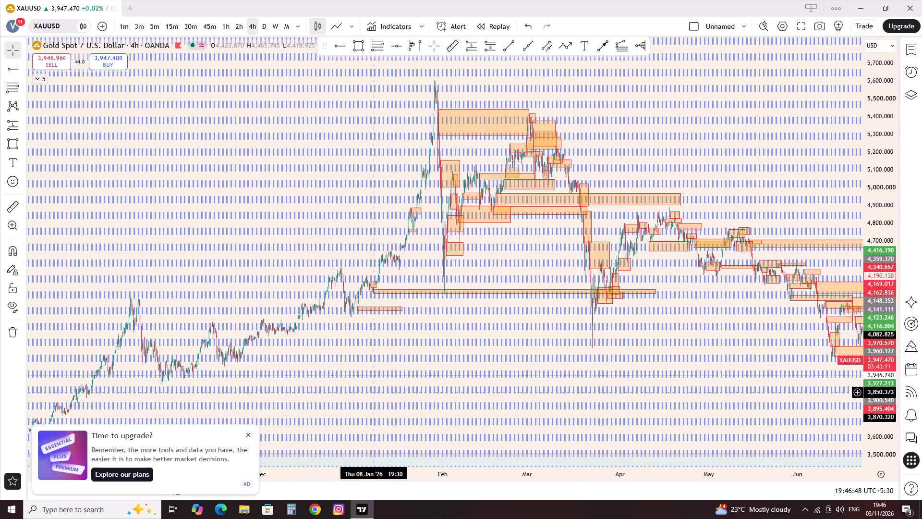
drag(508, 393, 675, 354)
scroll(626, 312, up, 6)
scroll(303, 310, down, 15)
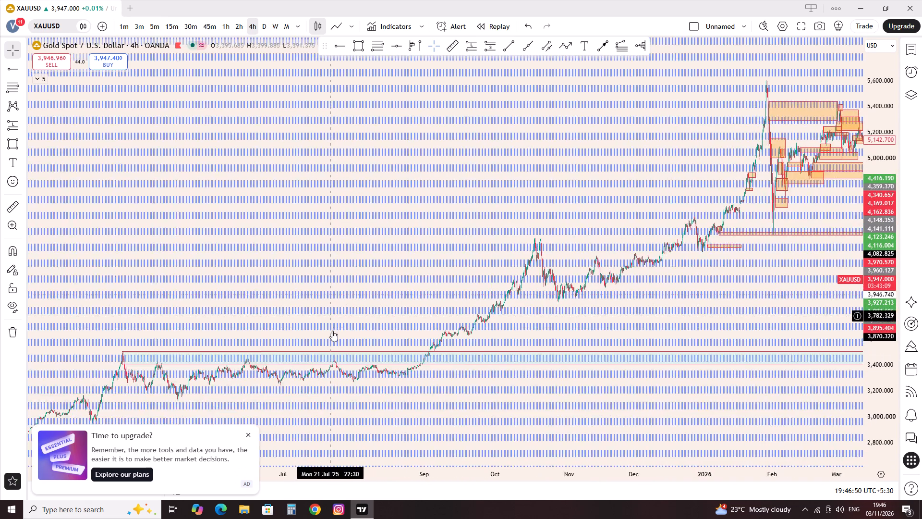
scroll(332, 341, down, 8)
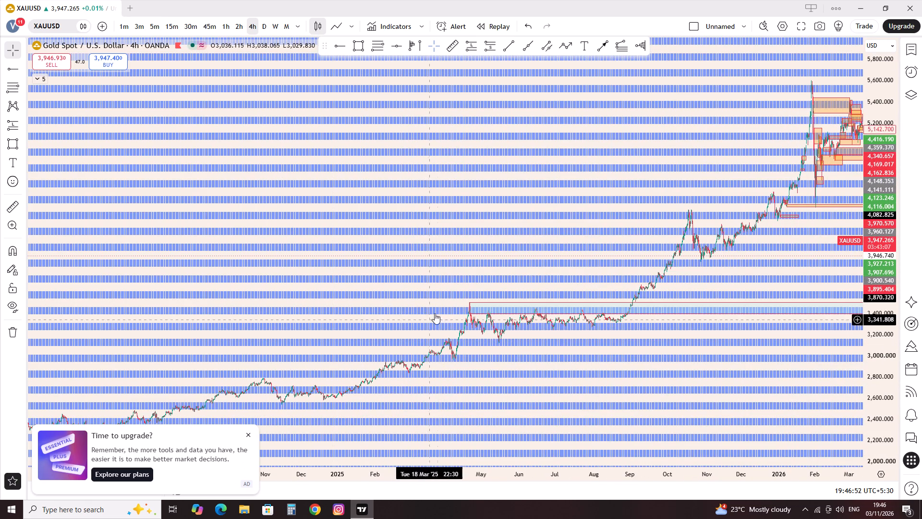
click(469, 304)
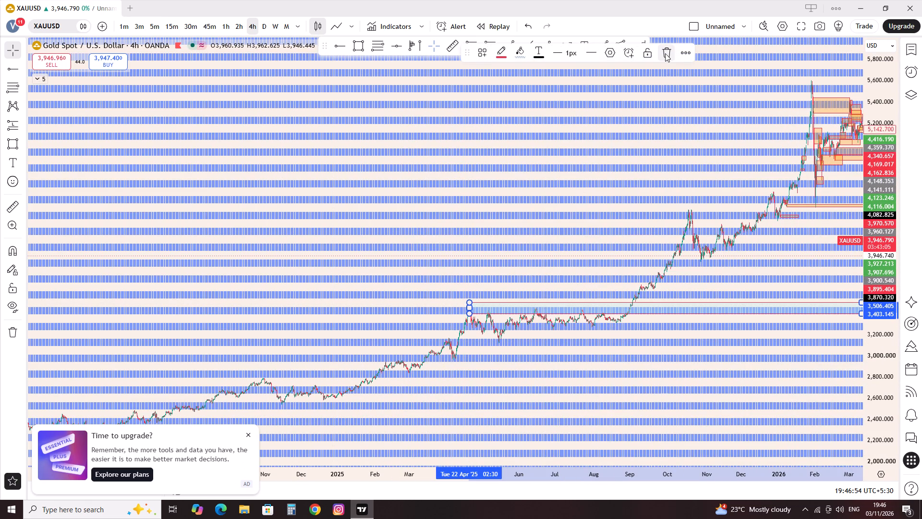
click(665, 53)
Turn off the session breaks in the chart's event settings and apply the change.
scroll(606, 202, up, 20)
scroll(606, 202, up, 6)
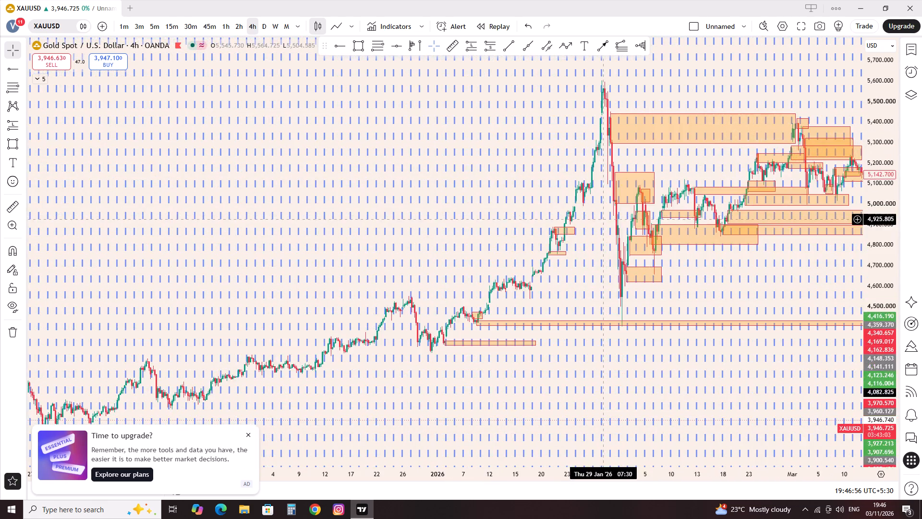
scroll(604, 220, up, 11)
scroll(604, 220, down, 8)
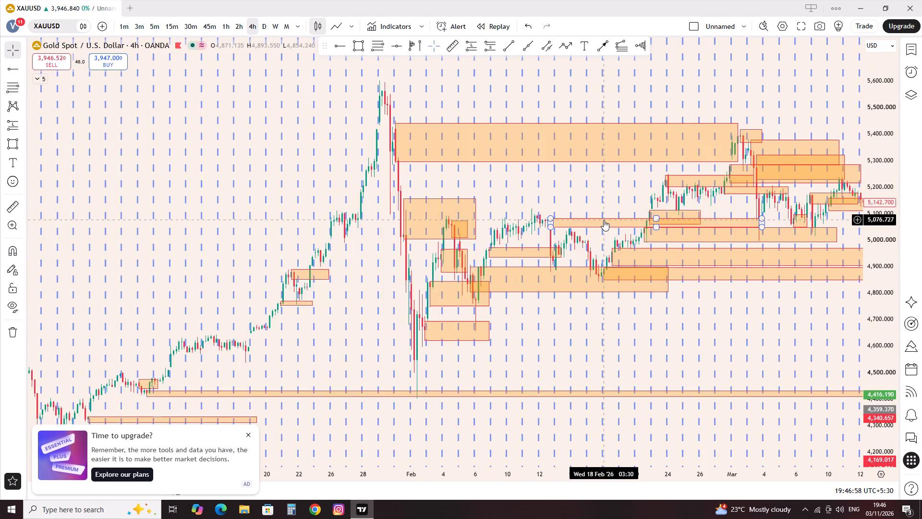
scroll(604, 220, down, 17)
drag(635, 172, 170, 173)
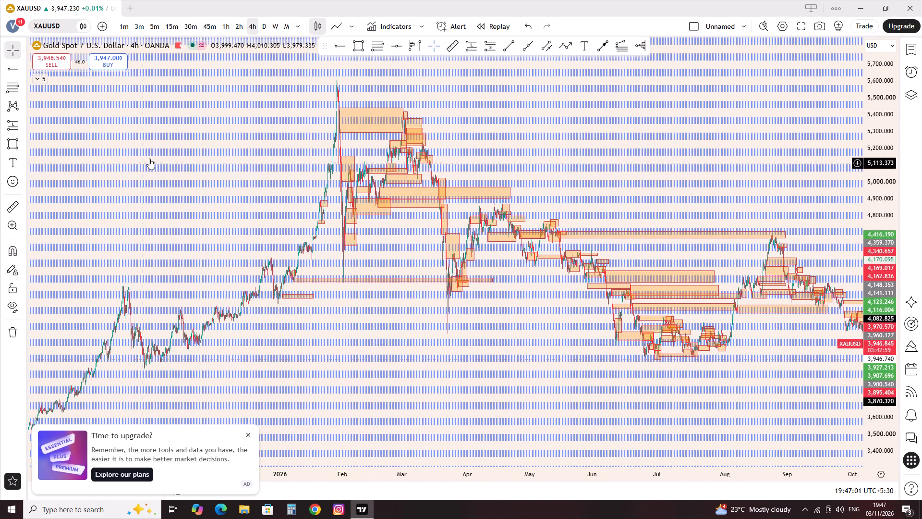
click(873, 481)
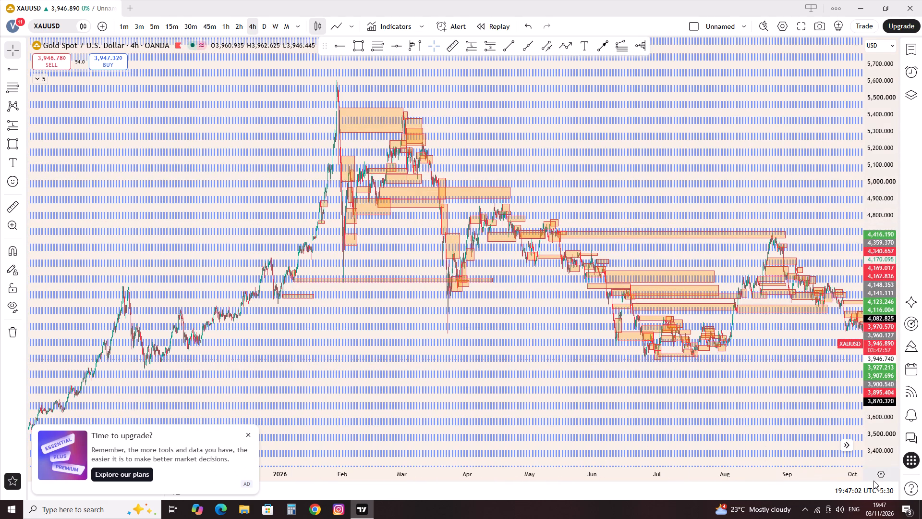
click(816, 451)
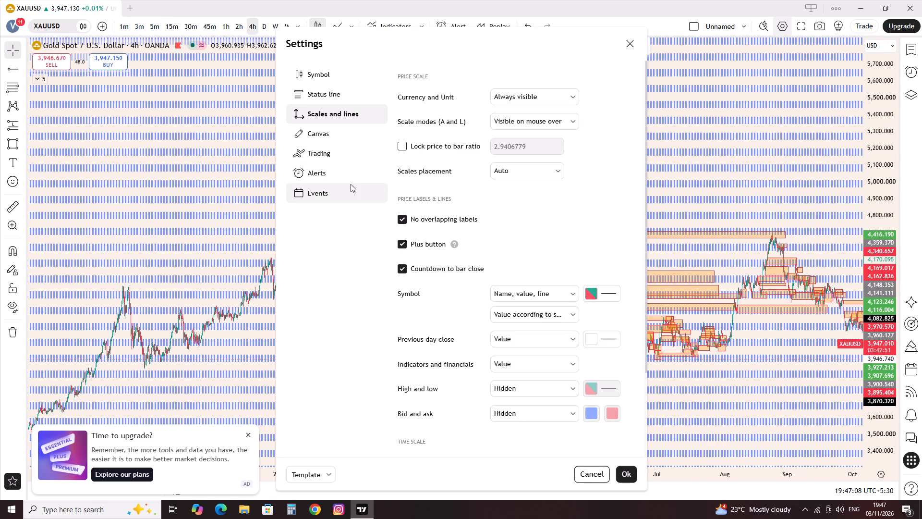
click(351, 184)
click(406, 116)
click(396, 122)
click(400, 124)
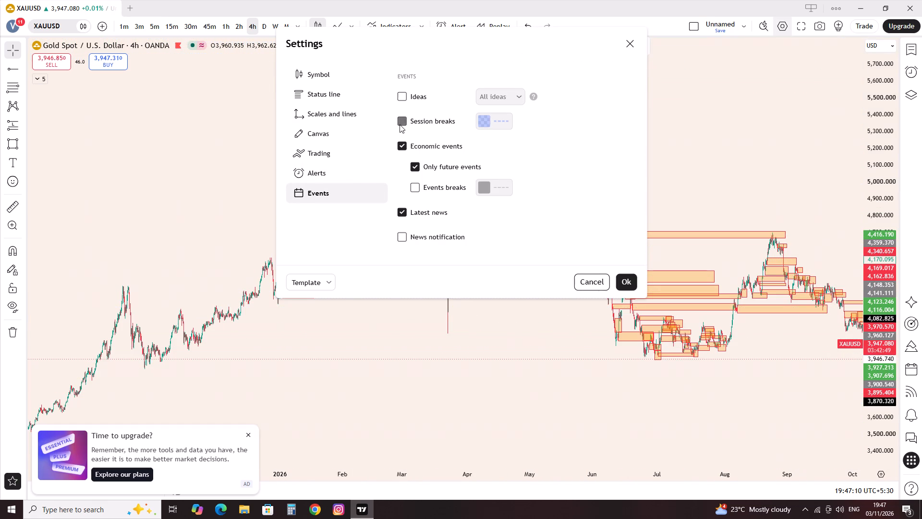
click(629, 279)
Bring the zones from January to November into view and switch the chart to fullscreen mode with the panels hidden.
drag(655, 178, 449, 195)
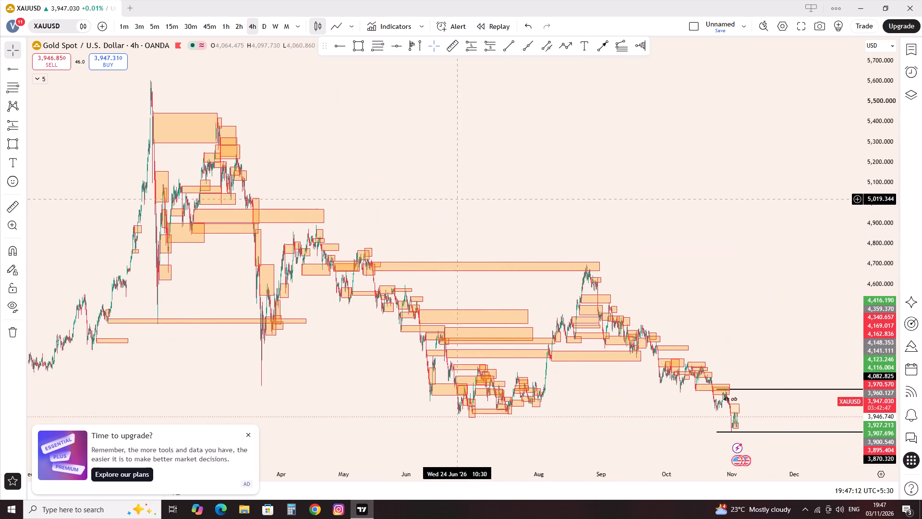
scroll(461, 200, down, 7)
scroll(570, 217, up, 6)
drag(400, 169, 577, 212)
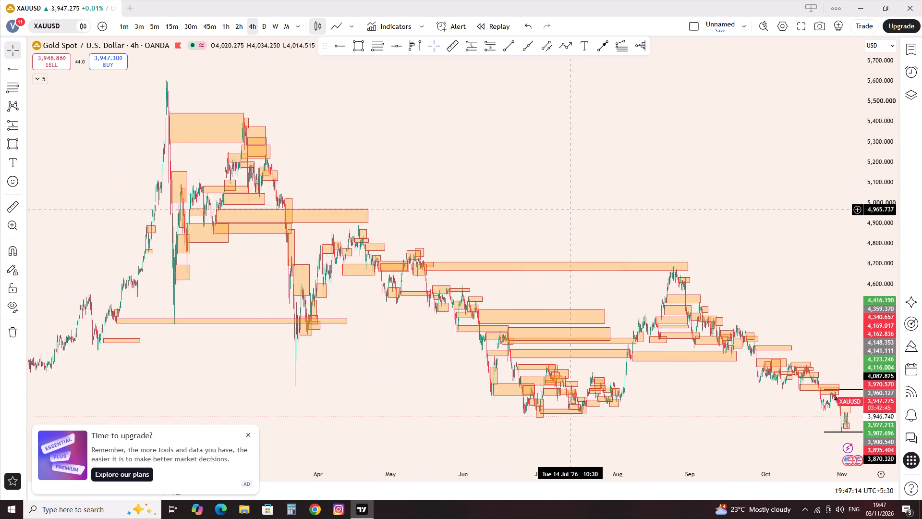
drag(577, 212, 586, 215)
click(804, 24)
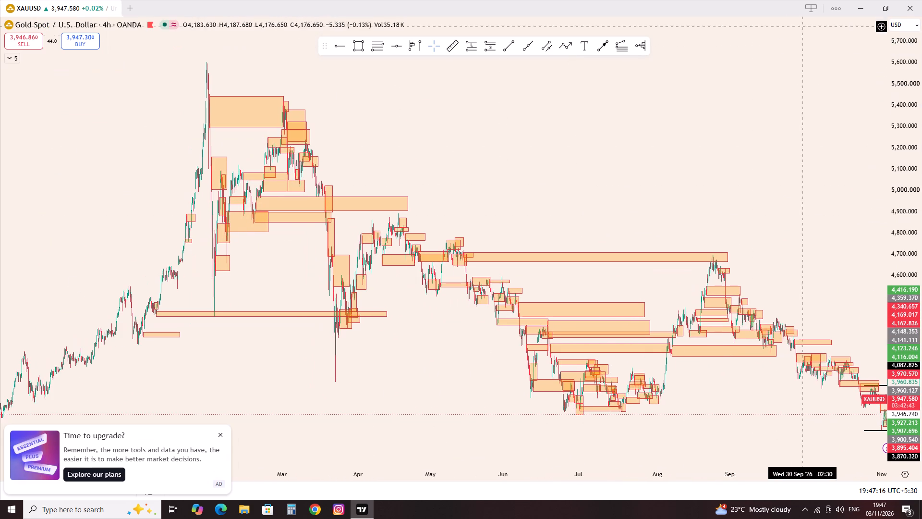
Review the order block zones across the whole chart from January to November in fullscreen.
scroll(636, 181, up, 3)
scroll(664, 182, down, 4)
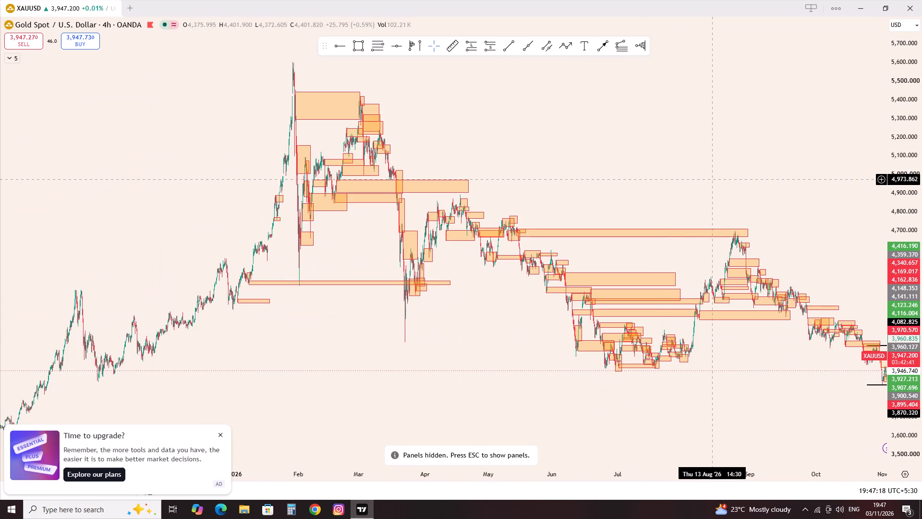
drag(712, 179, 677, 188)
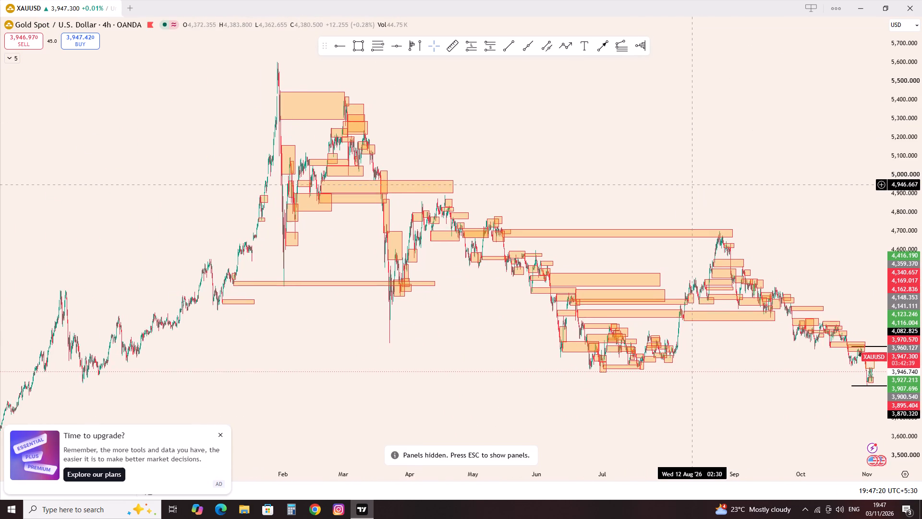
drag(677, 188, 676, 191)
scroll(670, 196, up, 3)
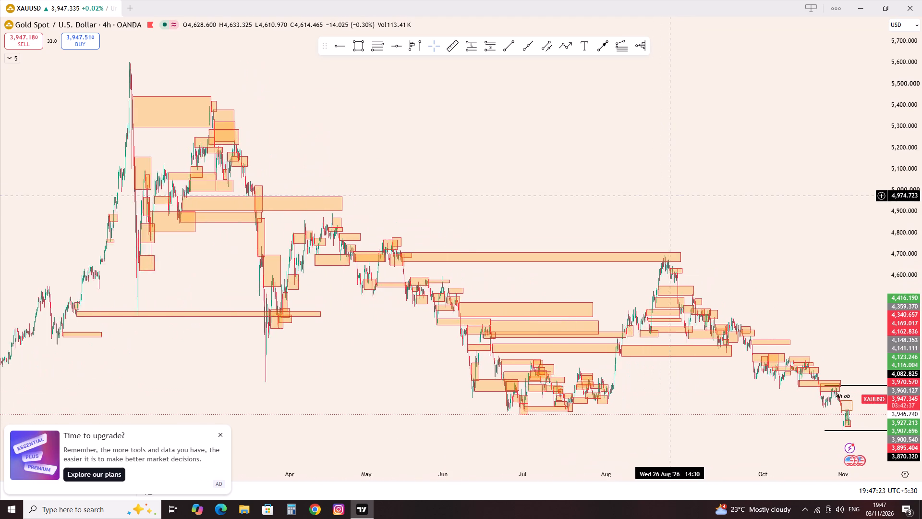
scroll(670, 196, down, 2)
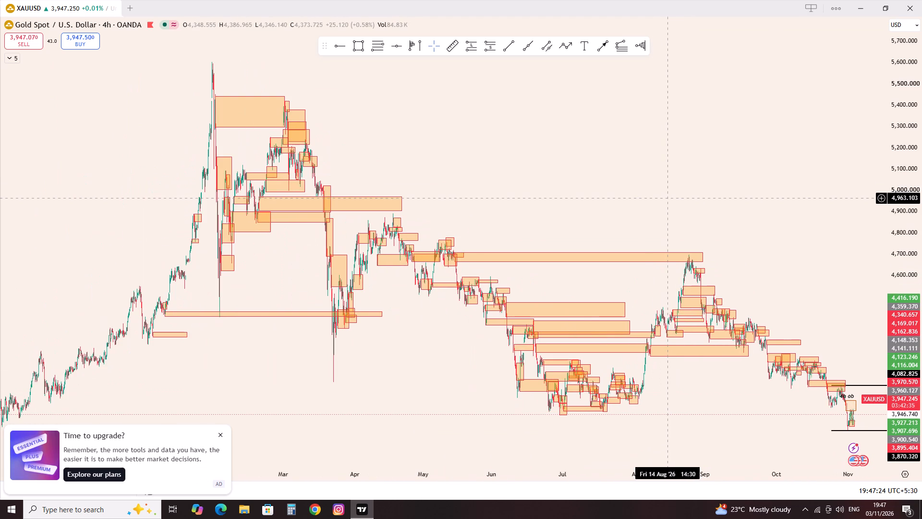
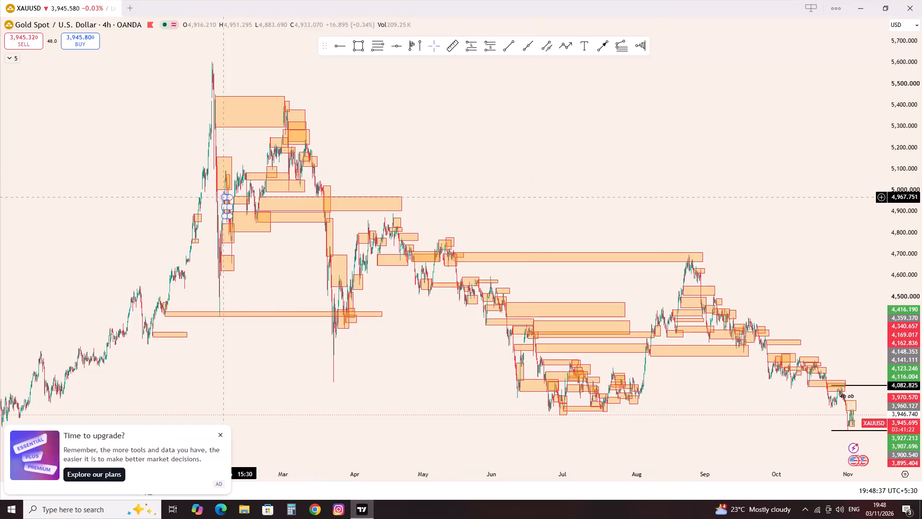
Review the price action before and around the earliest January 2026 zones, back to September 2025.
drag(117, 213, 644, 385)
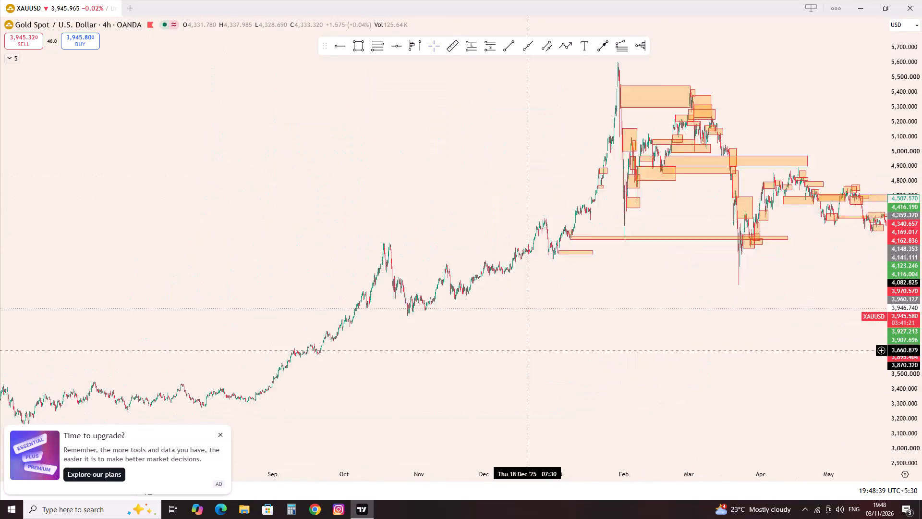
drag(644, 385, 695, 394)
scroll(696, 394, up, 20)
drag(153, 311, 683, 335)
scroll(688, 333, up, 3)
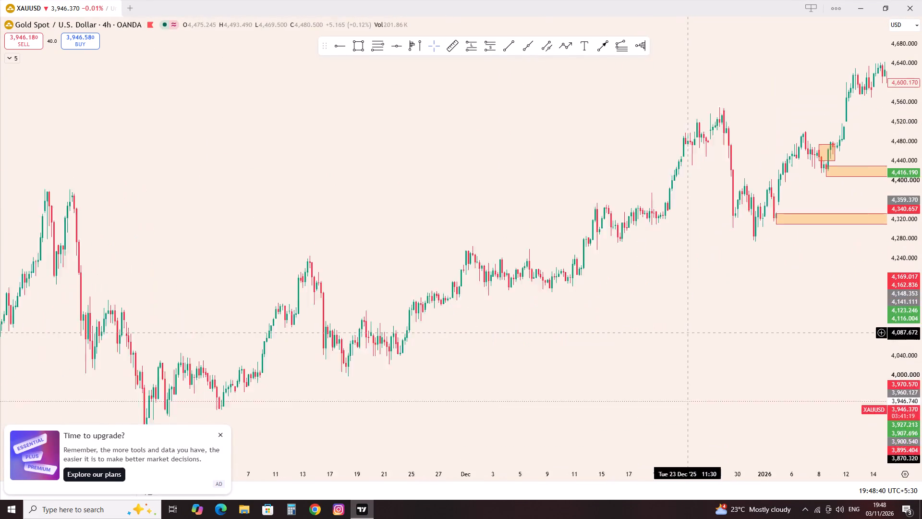
scroll(688, 333, up, 7)
drag(683, 255, 35, 273)
scroll(67, 286, down, 3)
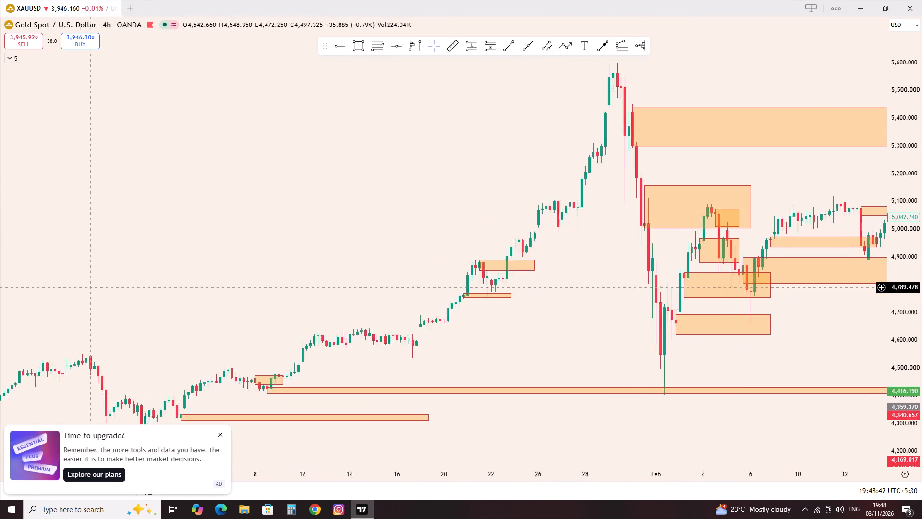
scroll(101, 288, down, 5)
scroll(315, 406, down, 1)
Close the upgrade advertisement covering the chart.
click(222, 437)
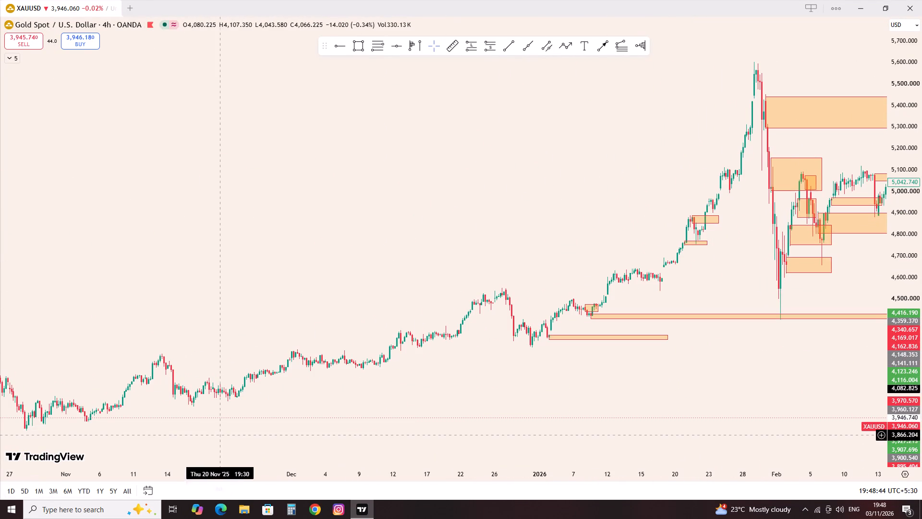
Extend the 4,332.419–4,299.087 zone that starts on 2 January 2026 forward to 24 April 2026.
scroll(669, 373, down, 7)
drag(737, 373, 92, 358)
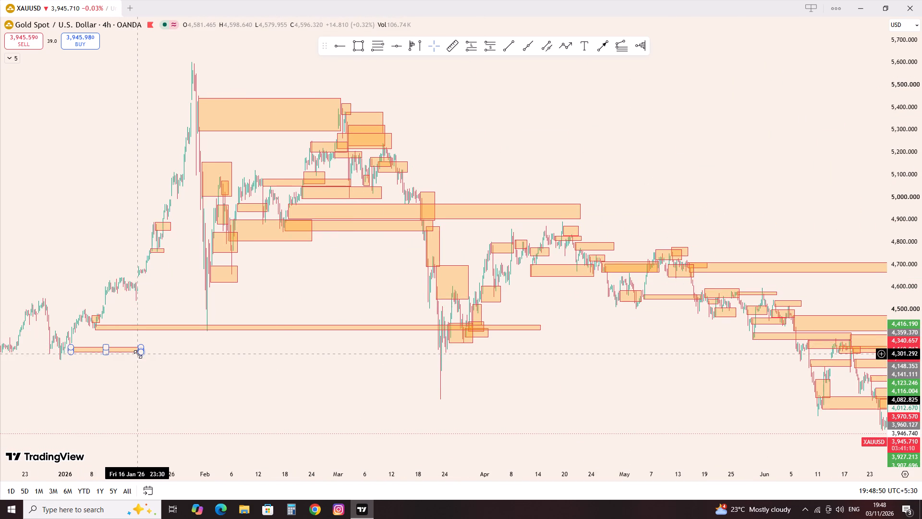
drag(138, 354, 594, 355)
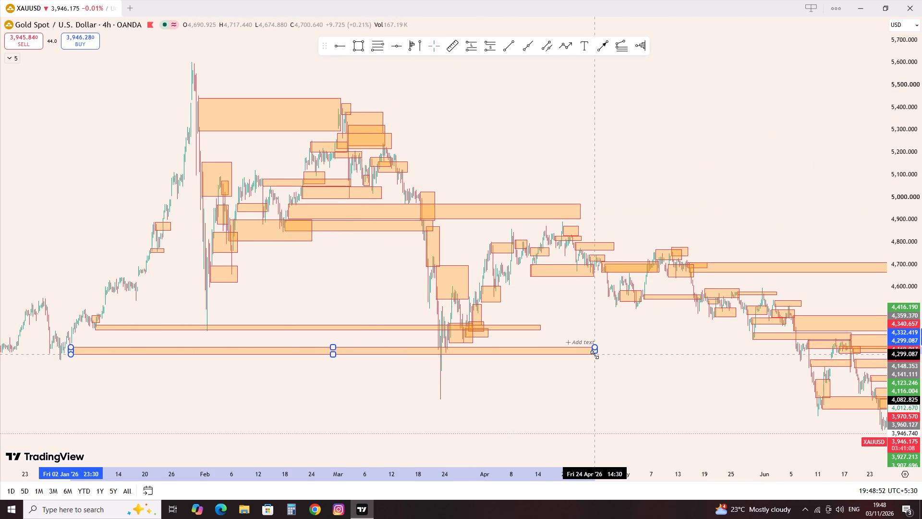
drag(594, 355, 595, 354)
click(408, 411)
Draw a rectangle zone from about 4,401.6 to 4,362, running from 2 January to 8 January 2026.
scroll(372, 411, up, 5)
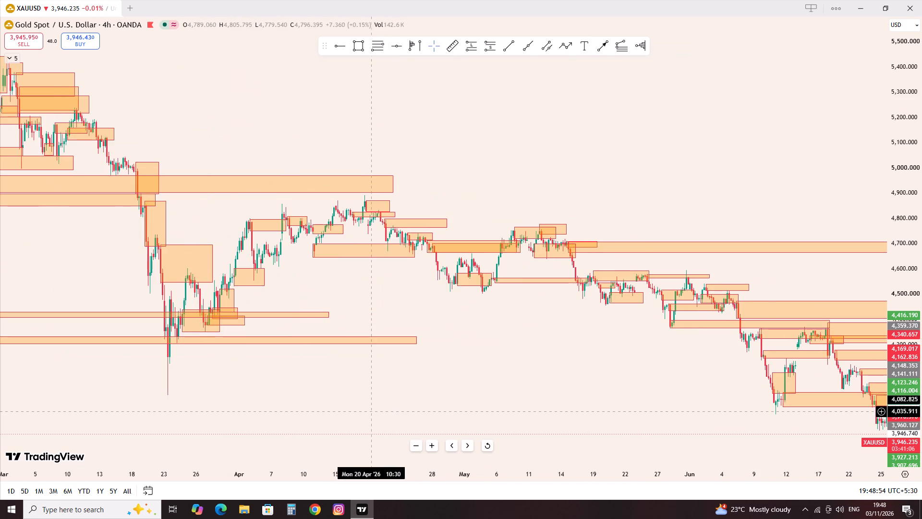
drag(188, 404, 706, 484)
scroll(715, 484, up, 7)
scroll(627, 456, up, 6)
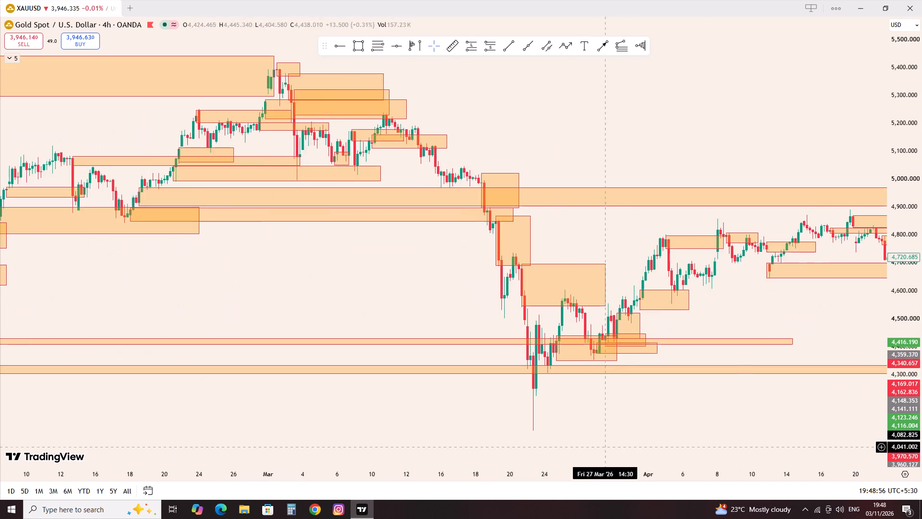
scroll(498, 412, up, 4)
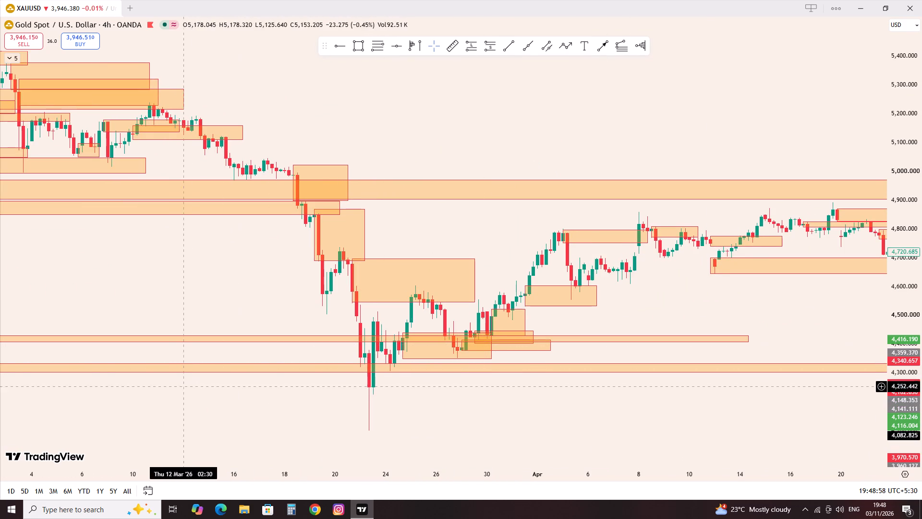
drag(173, 390, 607, 475)
scroll(577, 459, down, 6)
drag(82, 396, 695, 475)
scroll(594, 425, up, 6)
scroll(500, 353, up, 4)
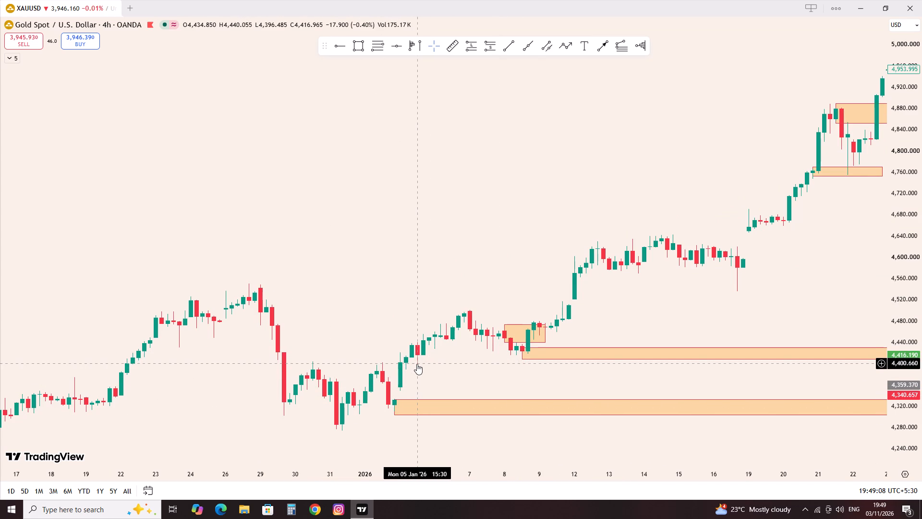
click(348, 49)
click(350, 48)
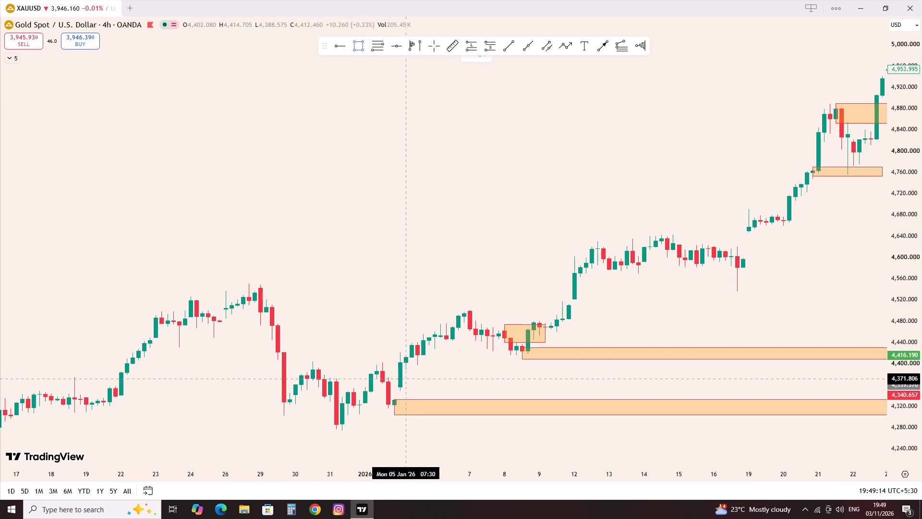
click(383, 363)
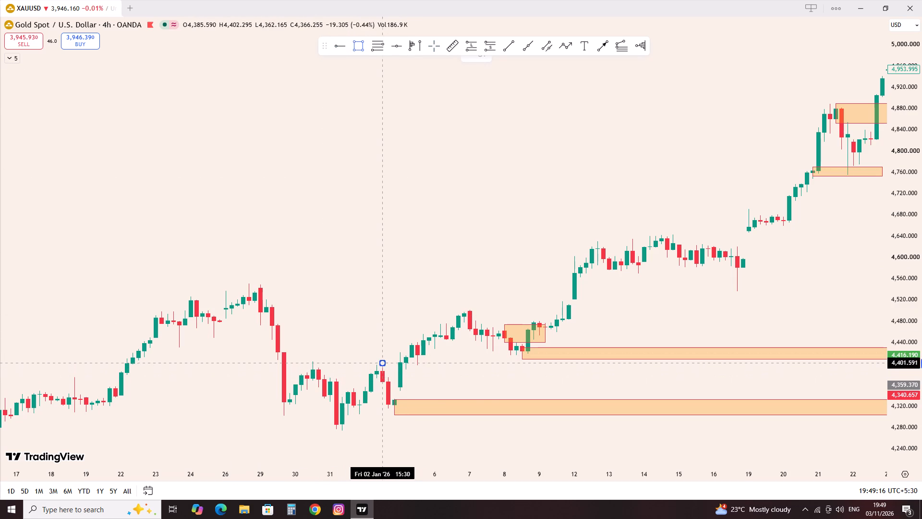
click(502, 384)
click(322, 316)
Draw a rectangle zone at about 4,334.9–4,307.8 around the 31 December 2025 candle and stretch it to late 5 January 2026.
drag(256, 320, 403, 346)
scroll(389, 225, up, 6)
drag(209, 239, 456, 312)
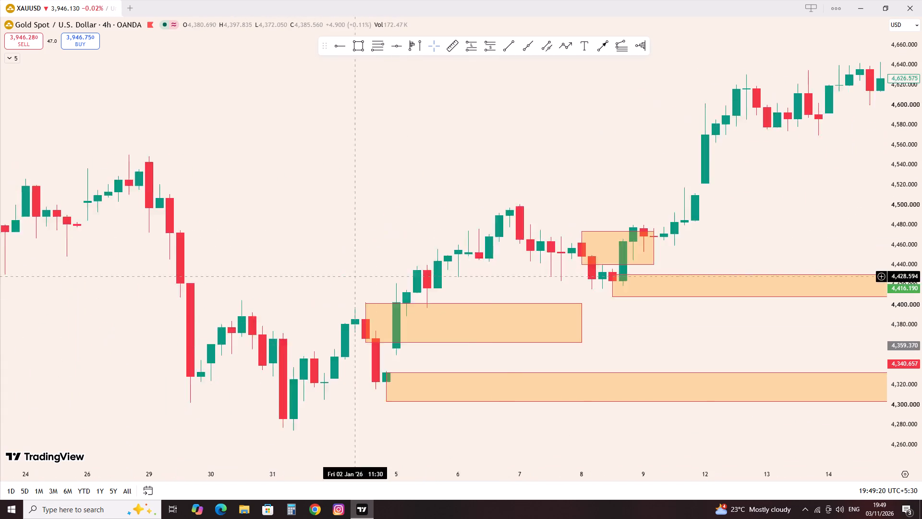
drag(456, 312, 478, 320)
drag(386, 176, 449, 204)
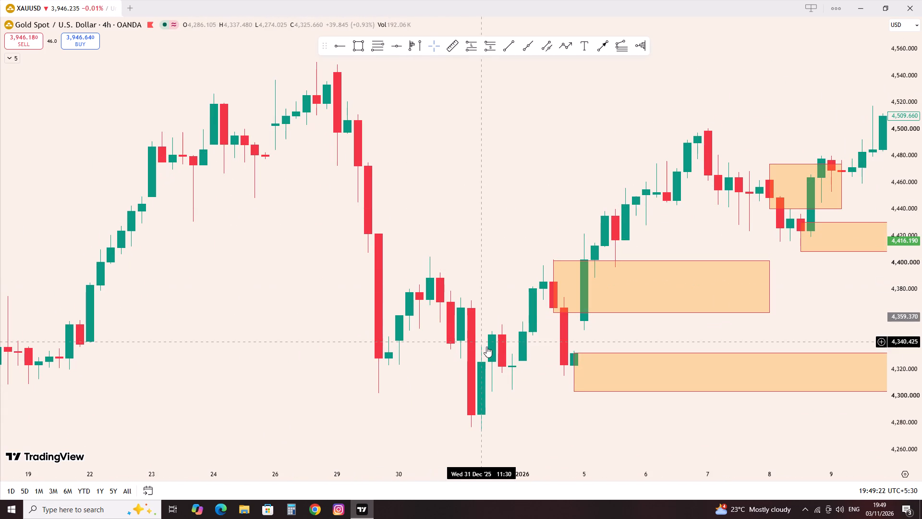
click(350, 46)
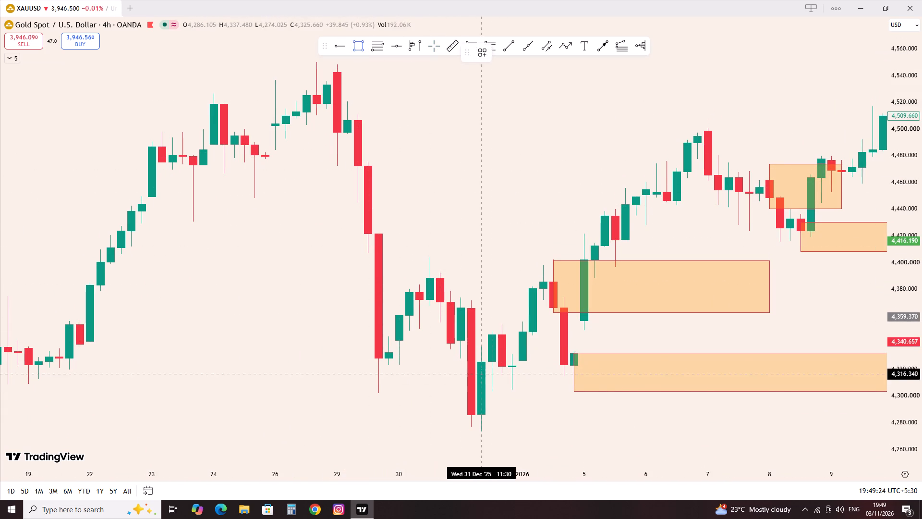
click(510, 386)
click(510, 350)
drag(512, 365, 575, 373)
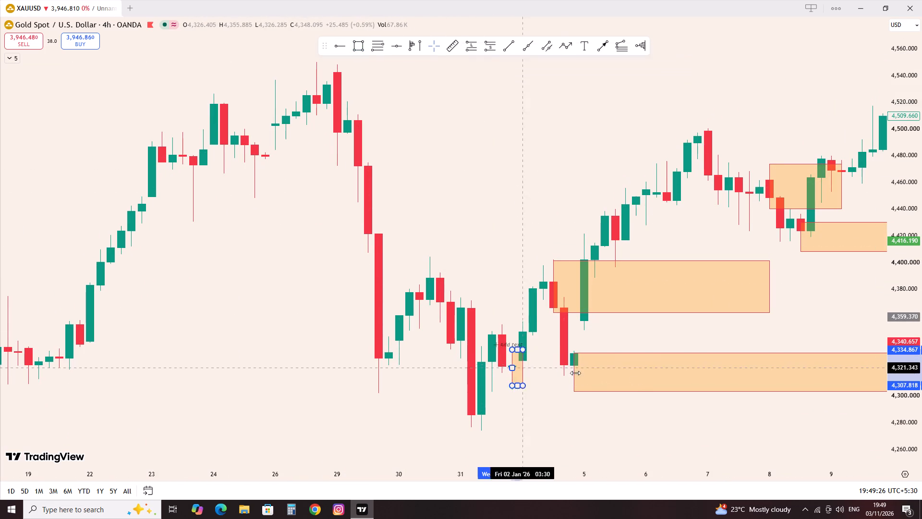
drag(575, 373, 641, 381)
click(474, 428)
click(377, 397)
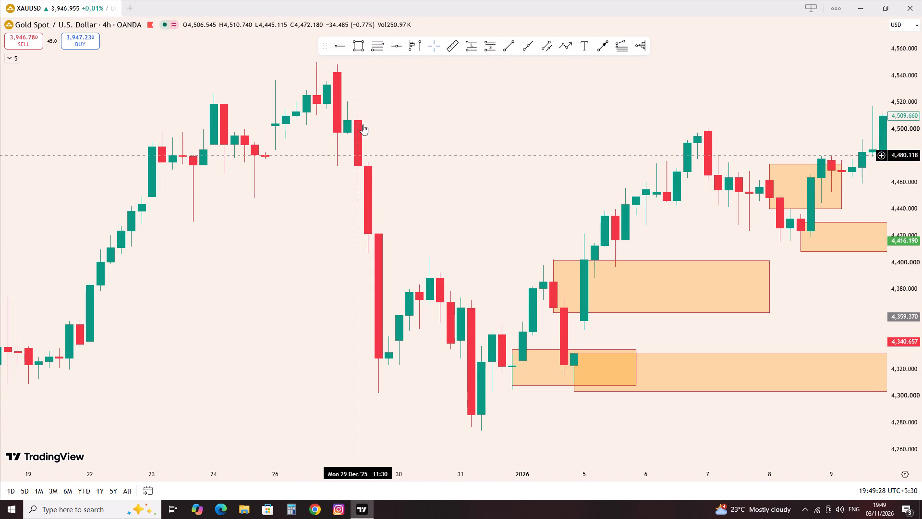
Draw a rectangle zone at about 4,522.4–4,488.3 from 29 December 2025 to 7 January 2026.
click(356, 38)
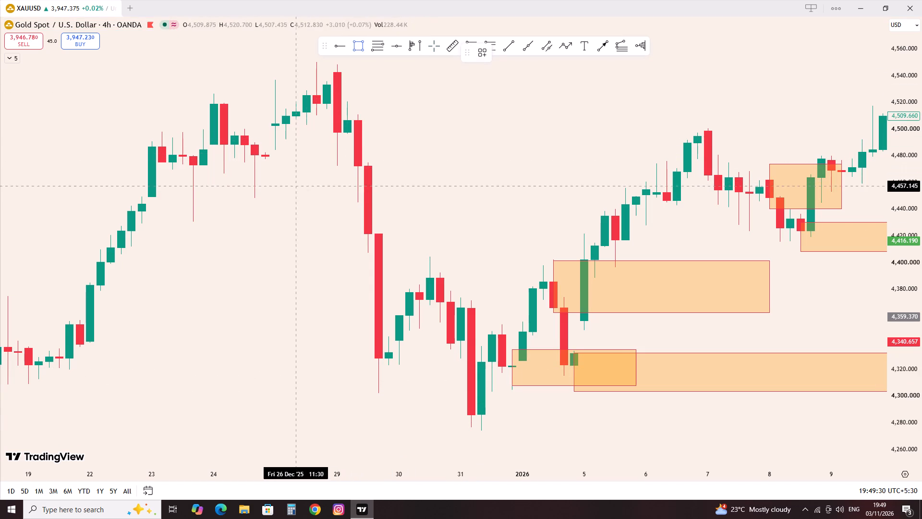
click(351, 99)
click(709, 145)
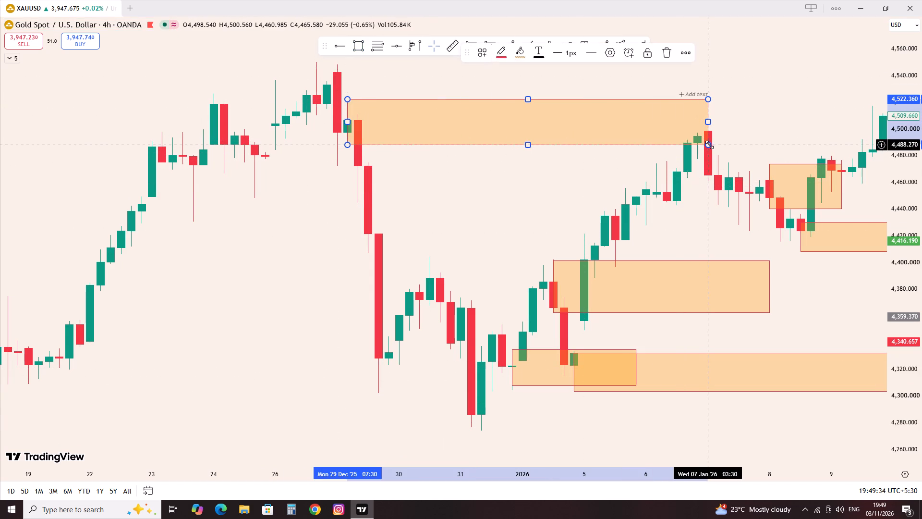
click(643, 193)
drag(603, 225, 595, 225)
click(691, 242)
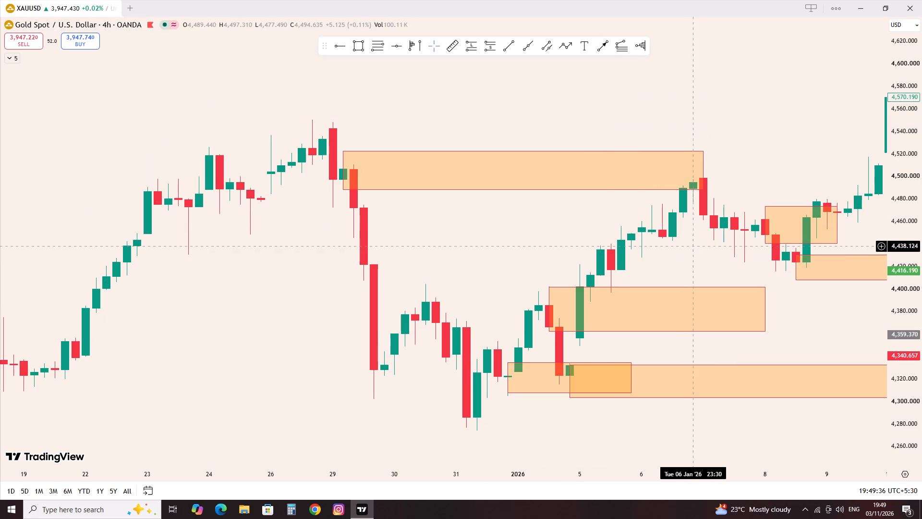
Draw a rectangle zone at about 4,334–4,319 starting on 19 December 2025 and stretch it to 30 December.
drag(690, 254, 386, 259)
scroll(393, 261, down, 1)
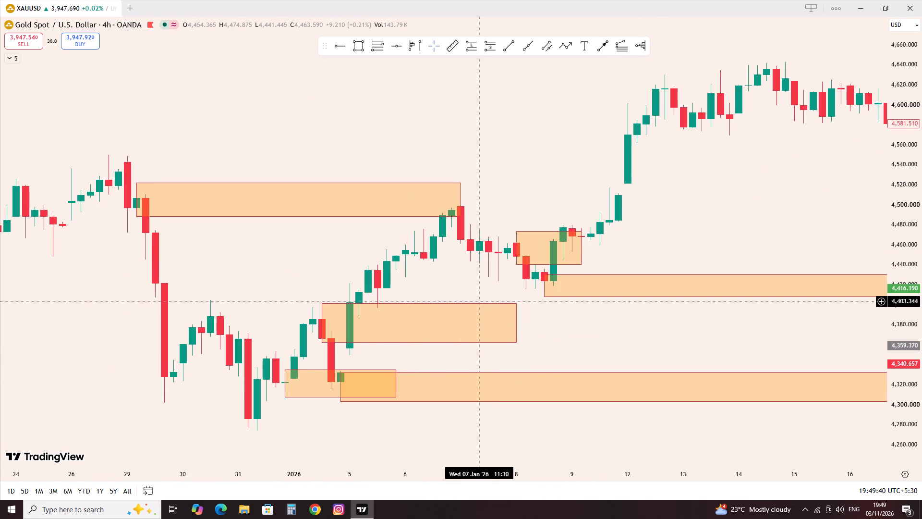
drag(311, 251, 438, 245)
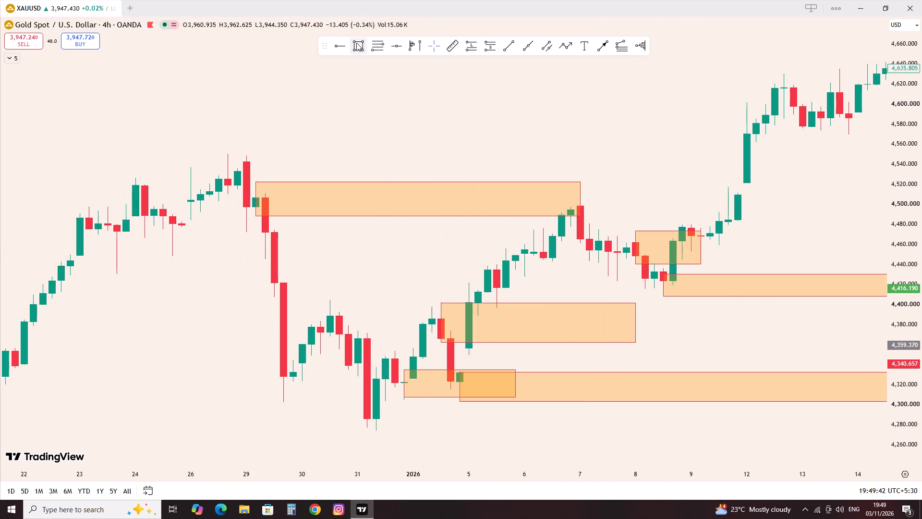
click(356, 43)
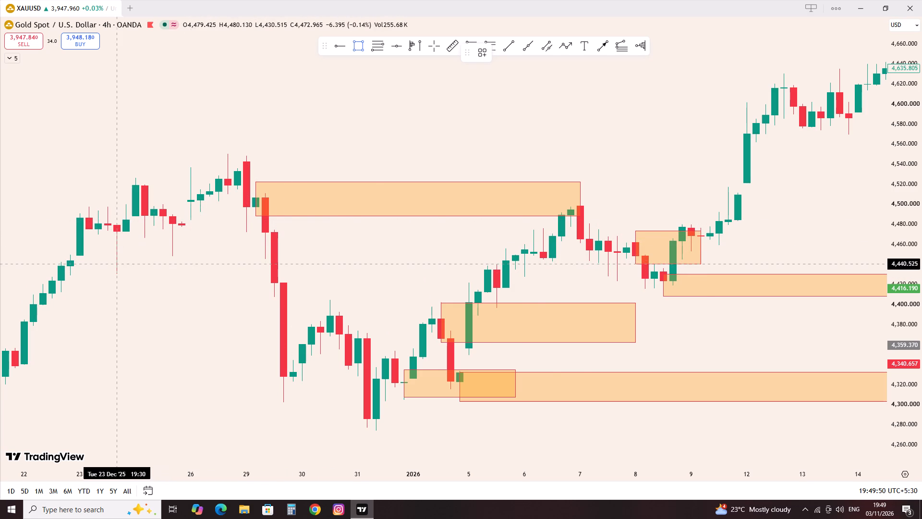
scroll(117, 270, down, 2)
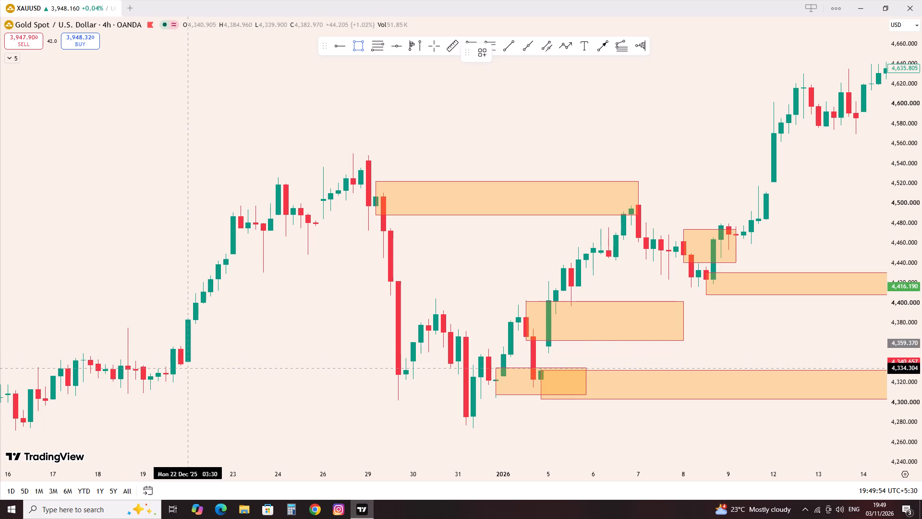
click(166, 369)
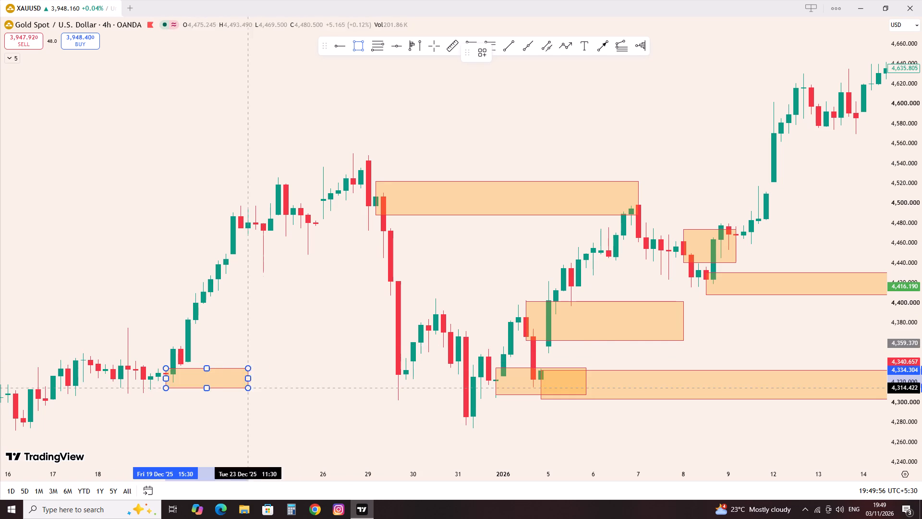
click(387, 383)
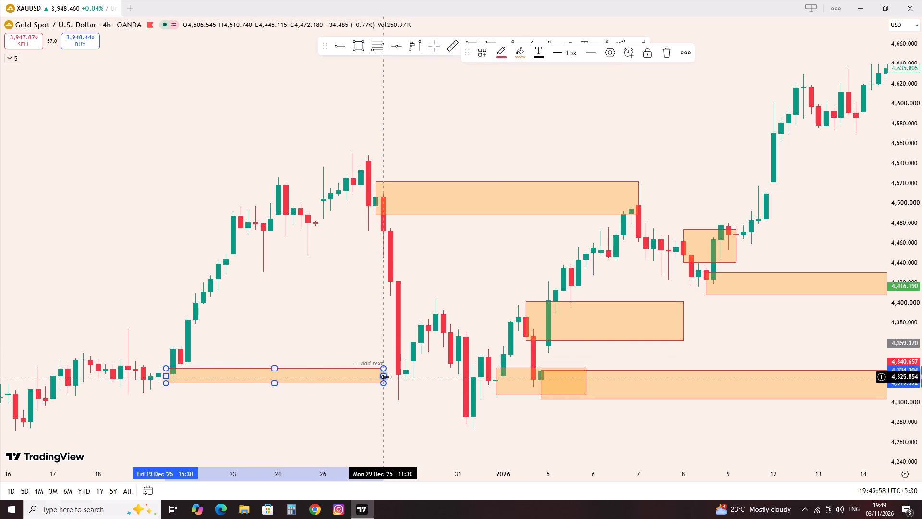
drag(386, 377, 412, 374)
click(412, 374)
click(303, 398)
Draw a rectangle zone at about 4,365.9–4,338.8 starting late on 19 December 2025 and stretch it to 2 January 2026.
drag(189, 420, 340, 421)
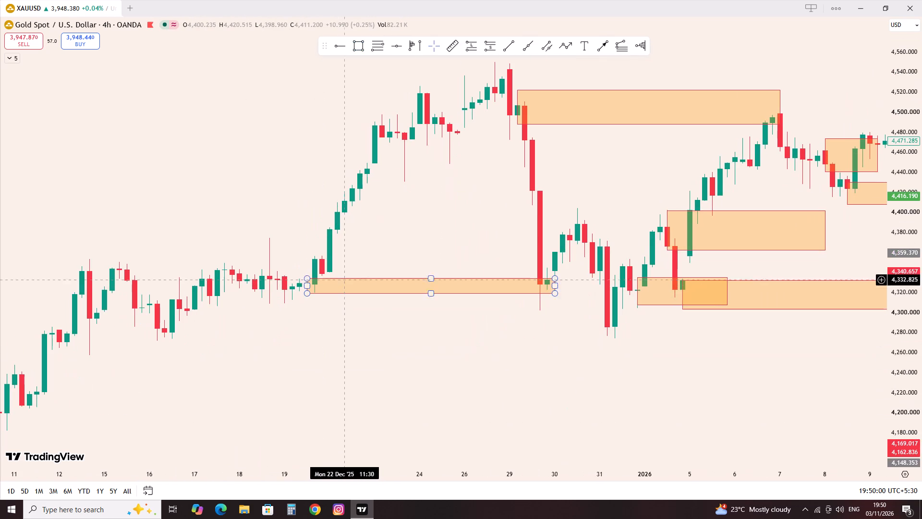
click(353, 45)
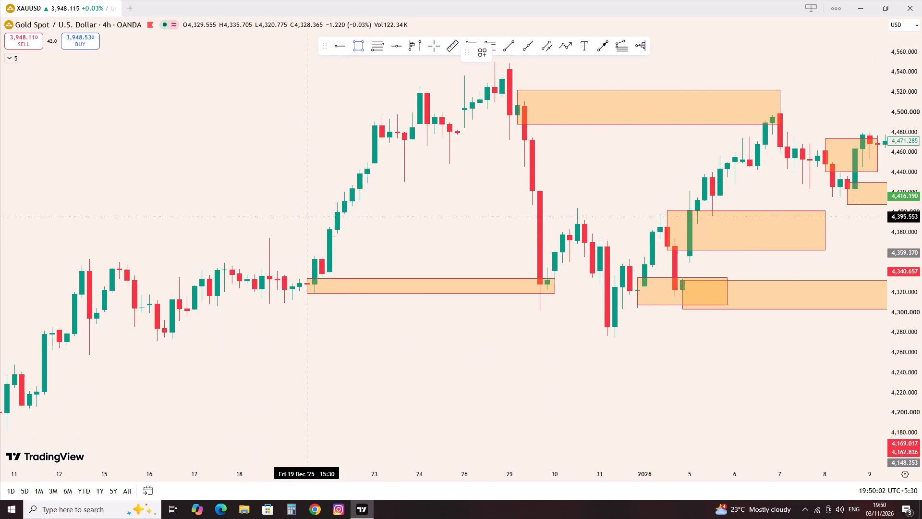
click(318, 274)
click(322, 247)
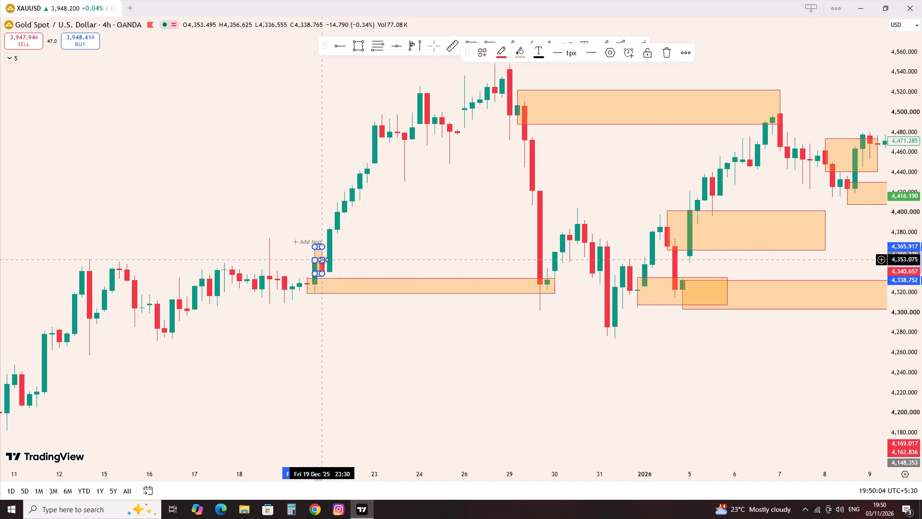
drag(323, 259, 659, 272)
Draw a rectangle zone at about 4,313.4–4,298.9 starting on 16 December 2025 and stretch it to 22 December.
drag(493, 322, 453, 353)
drag(243, 401, 517, 472)
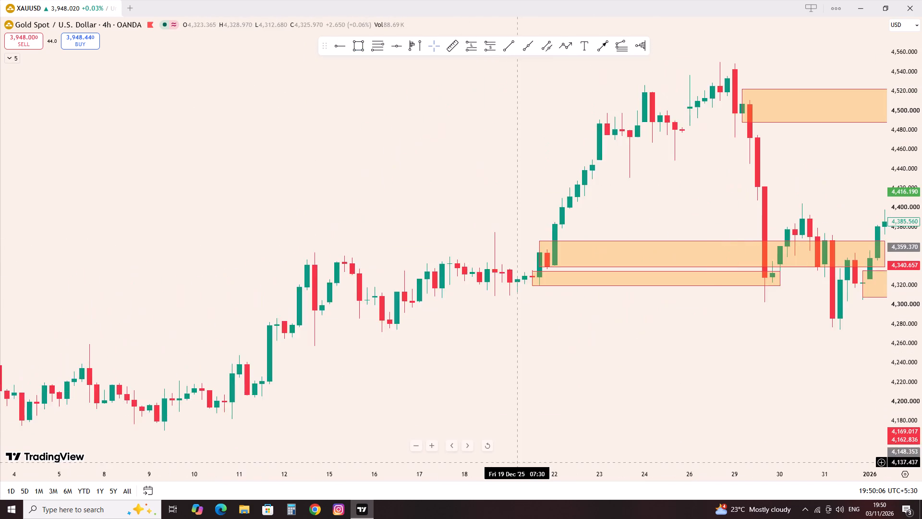
scroll(516, 462, up, 6)
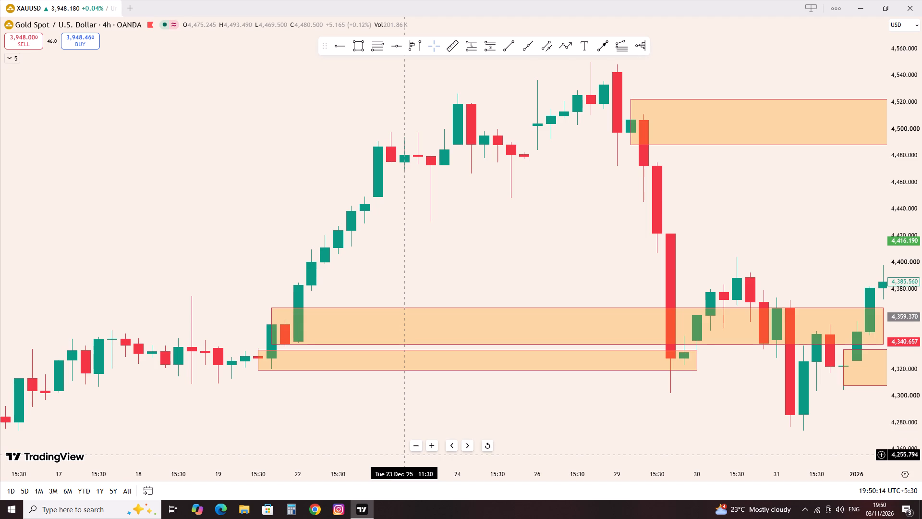
drag(147, 291, 610, 321)
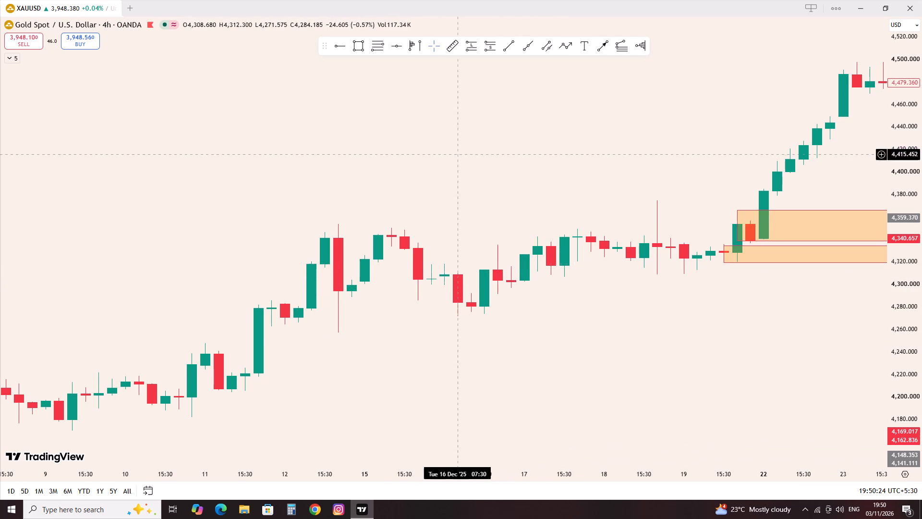
click(366, 48)
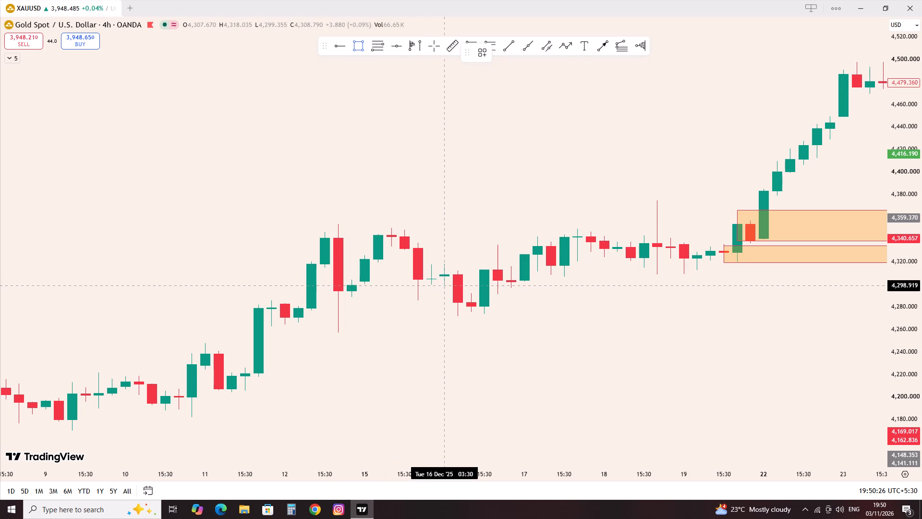
click(440, 286)
click(449, 270)
drag(446, 276, 661, 302)
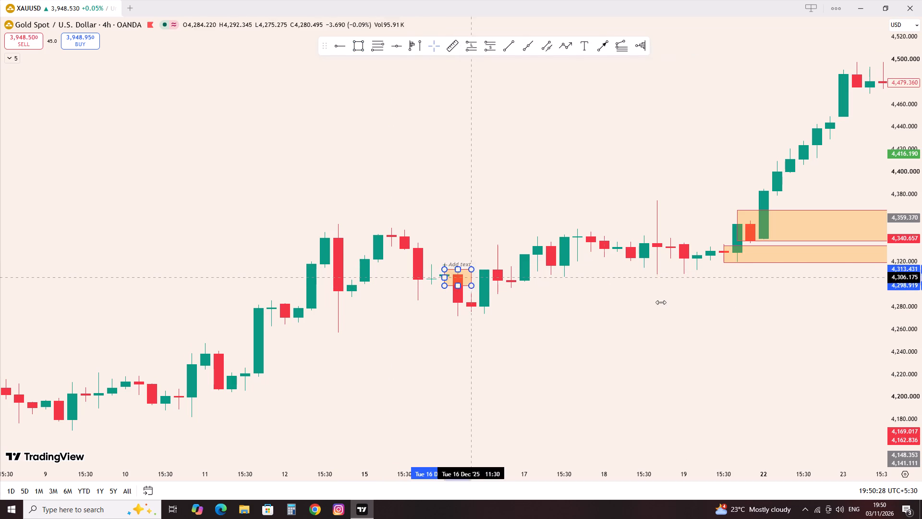
drag(661, 302, 770, 316)
click(691, 367)
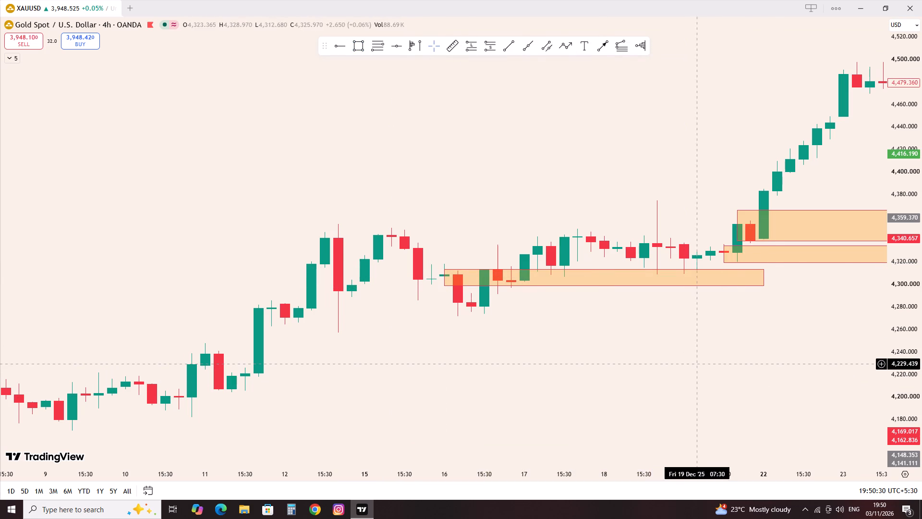
Draw a rectangle zone at about 4,351.2–4,334 starting on 15 December 2025 and stretch it to late 19 December.
click(366, 39)
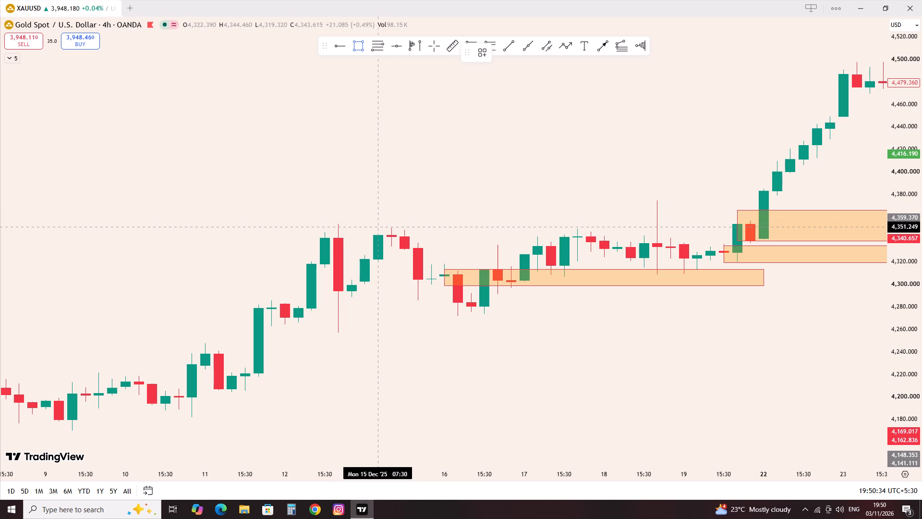
click(382, 227)
click(548, 246)
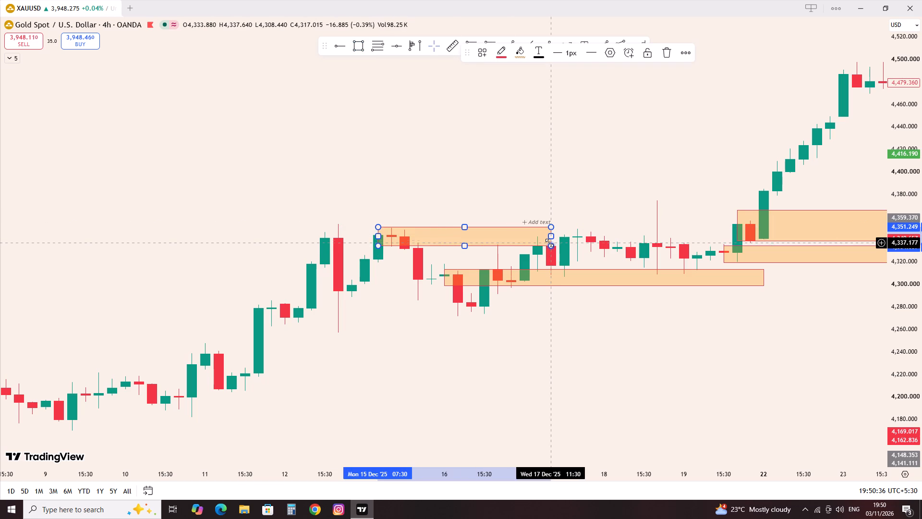
drag(549, 236, 749, 236)
click(321, 197)
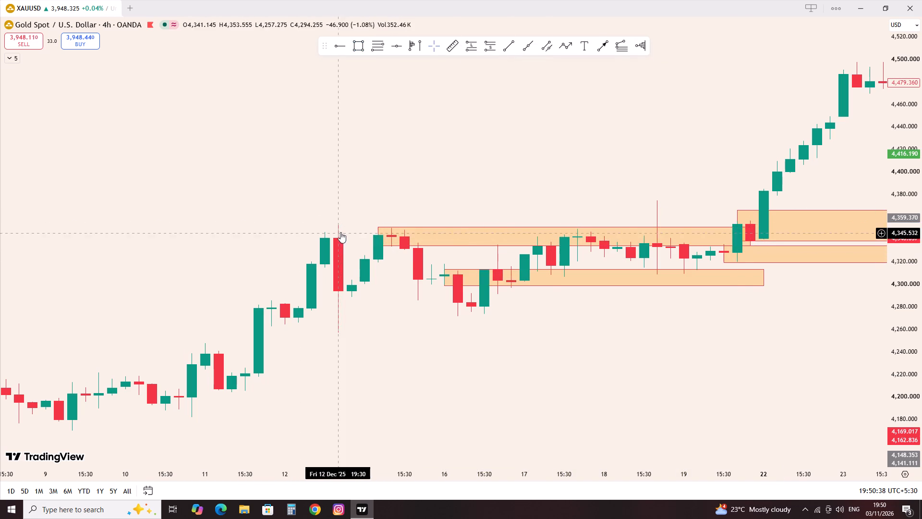
Draw a rectangle zone at about 4,279–4,264.2 from 12 December to late 16 December 2025.
drag(294, 203, 372, 203)
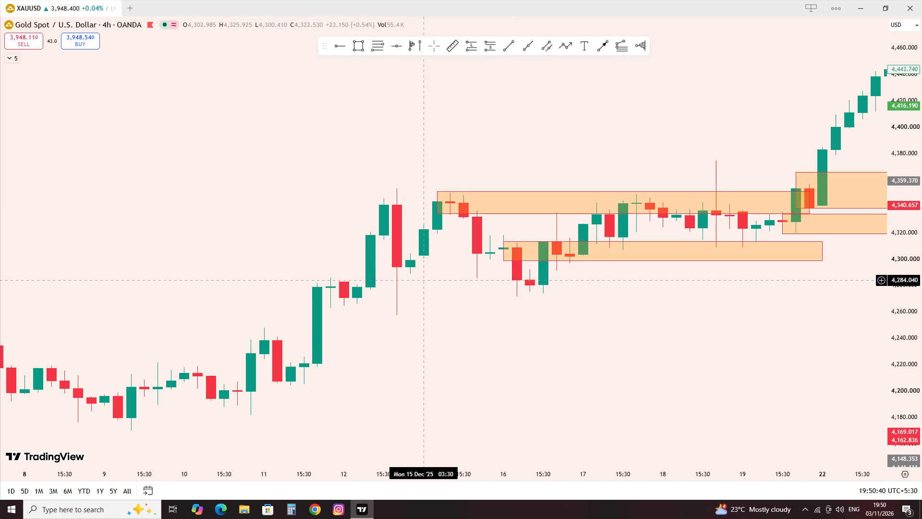
click(358, 48)
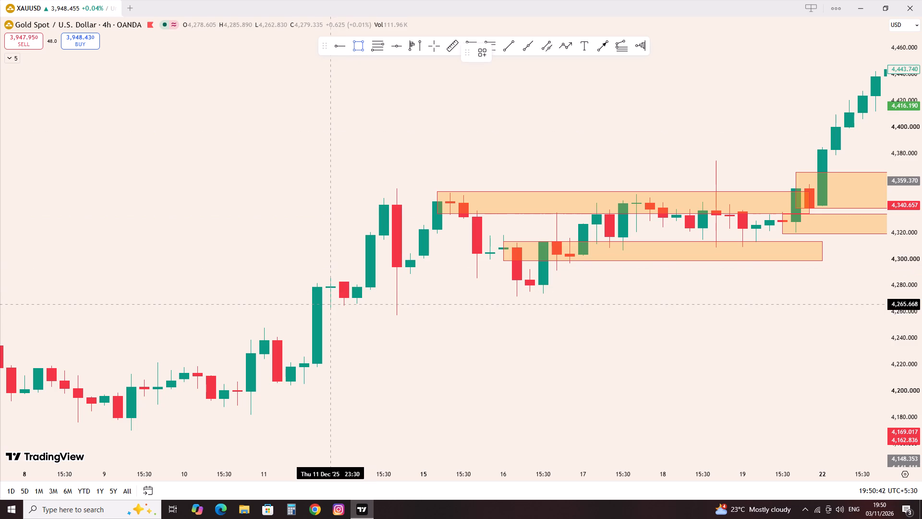
click(340, 307)
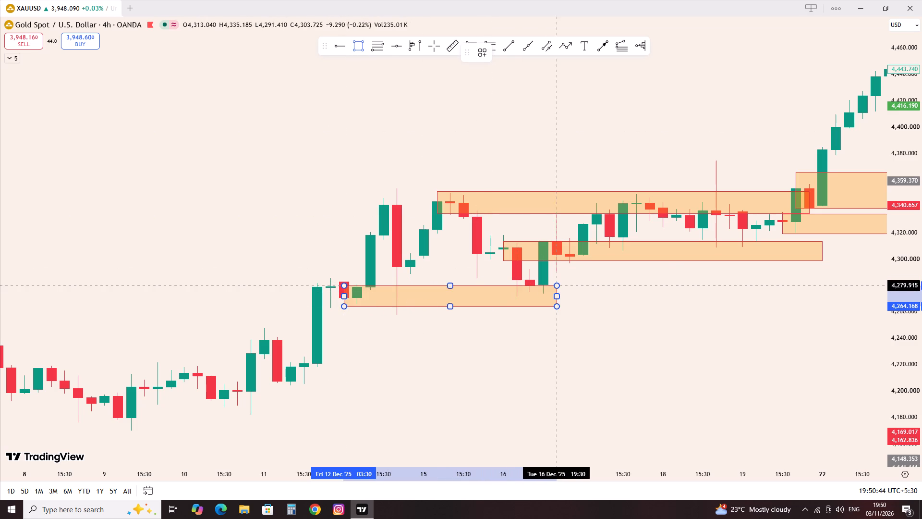
click(566, 286)
click(220, 235)
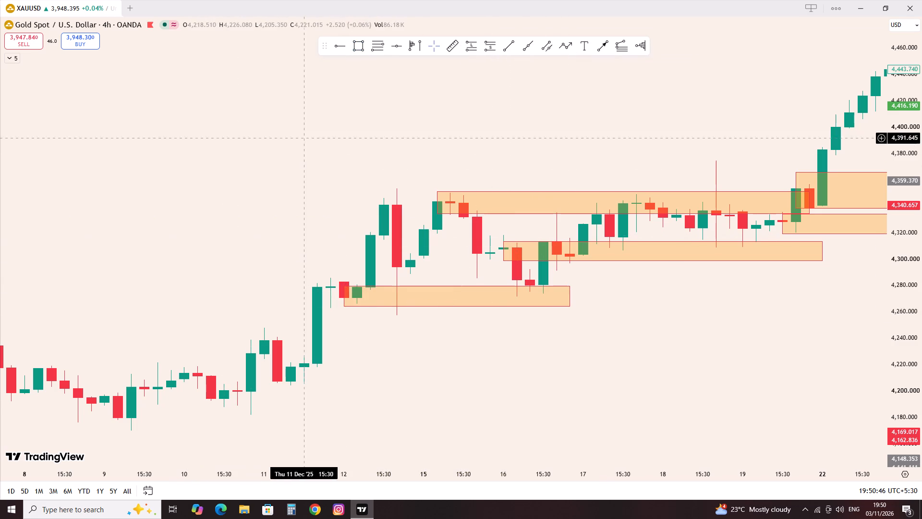
Draw a rectangle zone at about 4,163–4,153.8 from late 27 November to 1 December 2025.
drag(209, 219, 319, 253)
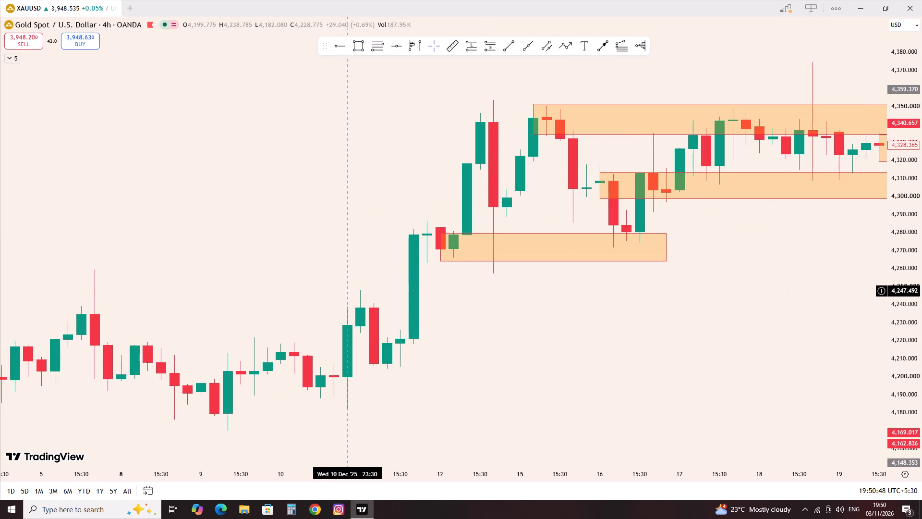
drag(194, 295, 280, 308)
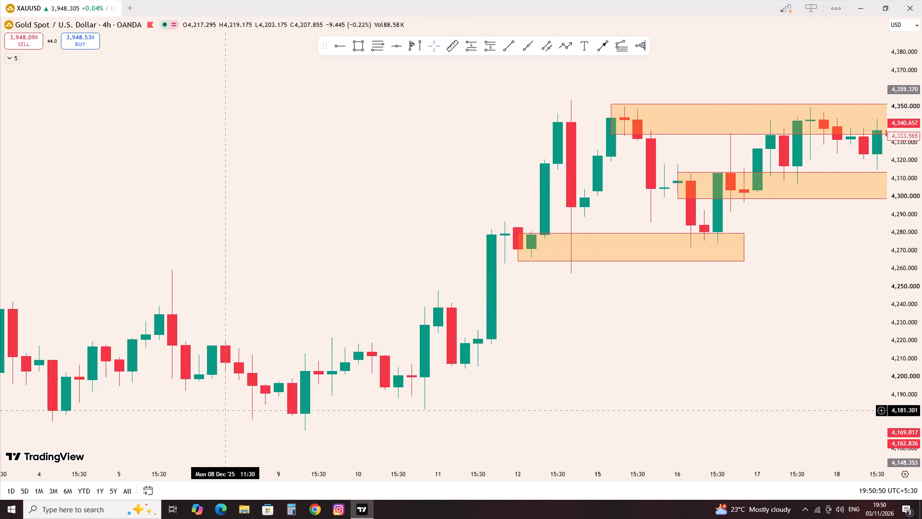
drag(245, 440, 291, 453)
drag(189, 411, 252, 418)
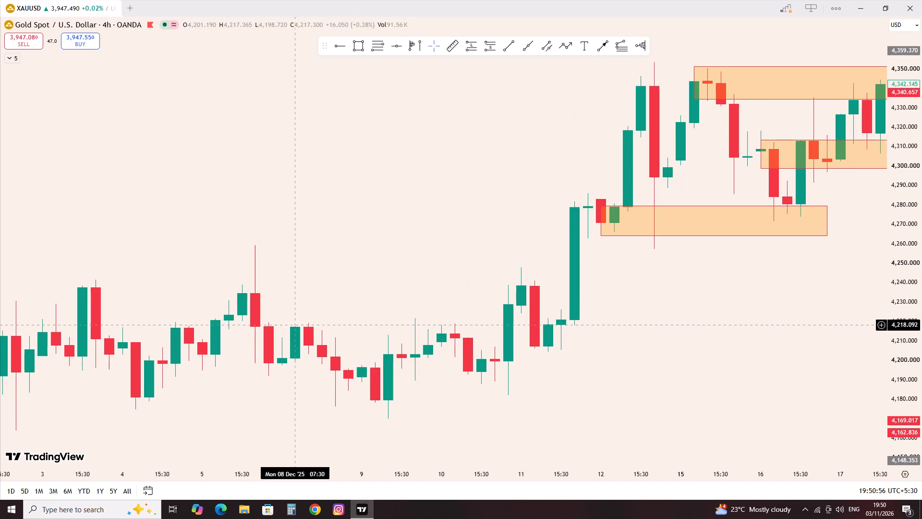
drag(151, 402, 353, 426)
click(287, 421)
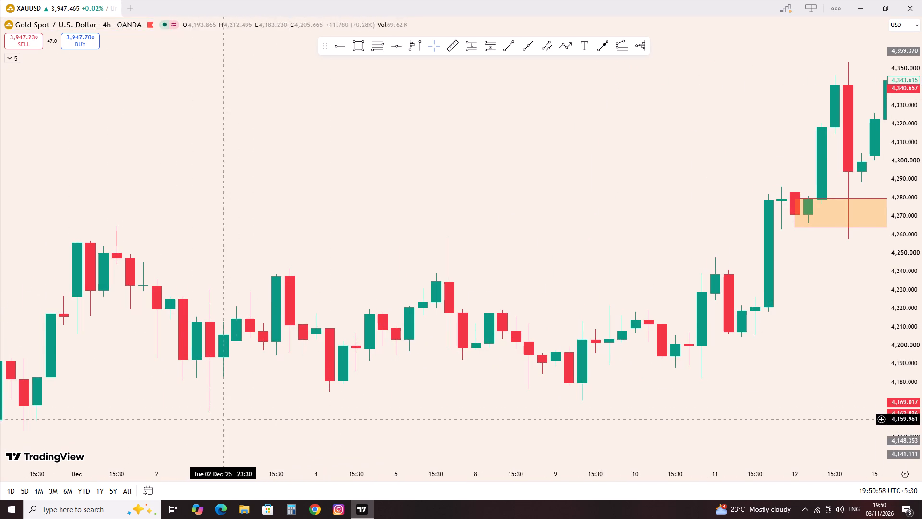
drag(108, 394, 492, 422)
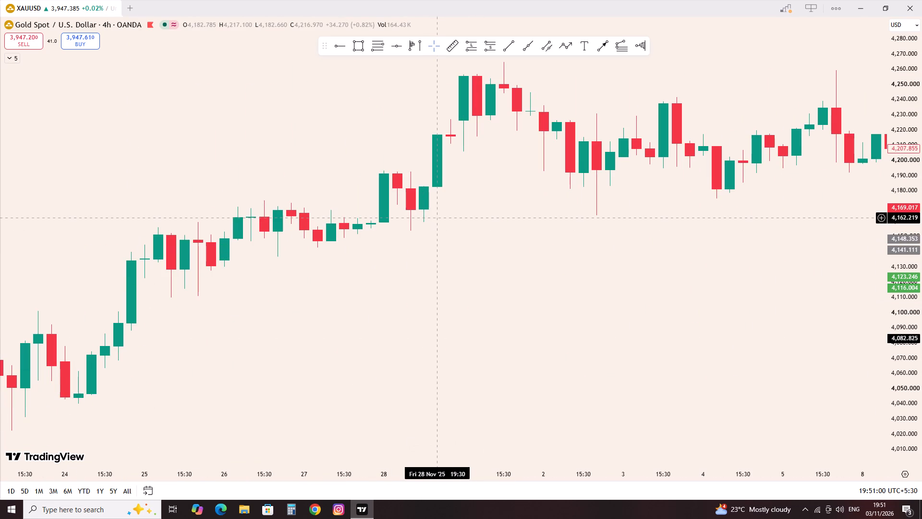
click(346, 49)
click(355, 50)
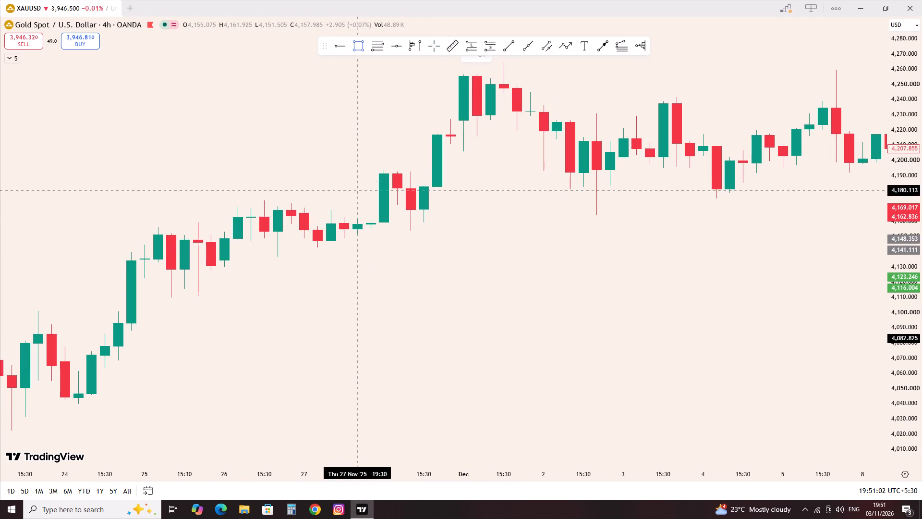
click(372, 231)
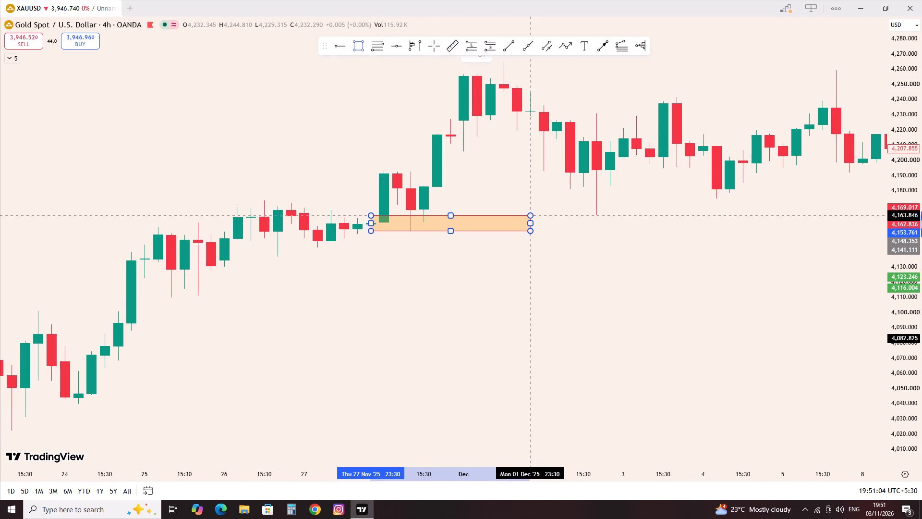
click(528, 217)
click(497, 202)
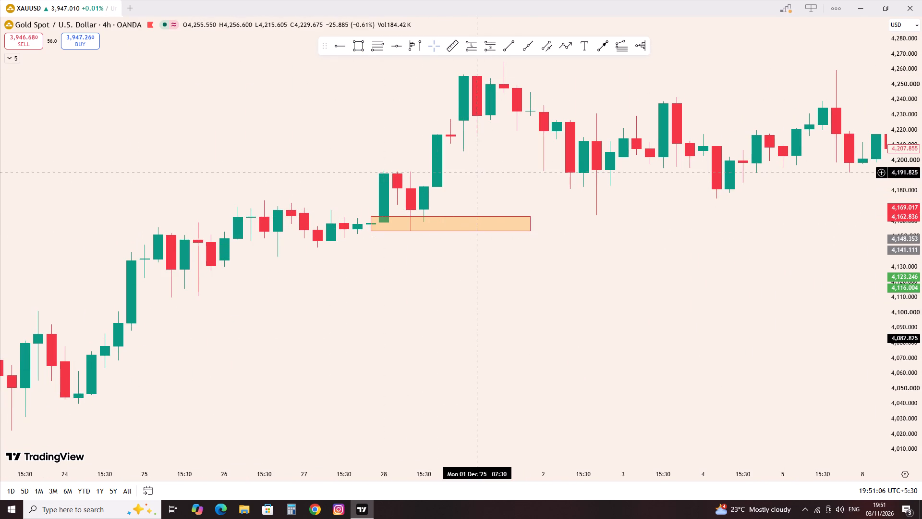
Draw a rectangle zone at about 4,184.8–4,159.6 from 28 November to 4 December 2025.
drag(486, 173, 362, 215)
drag(391, 198, 353, 218)
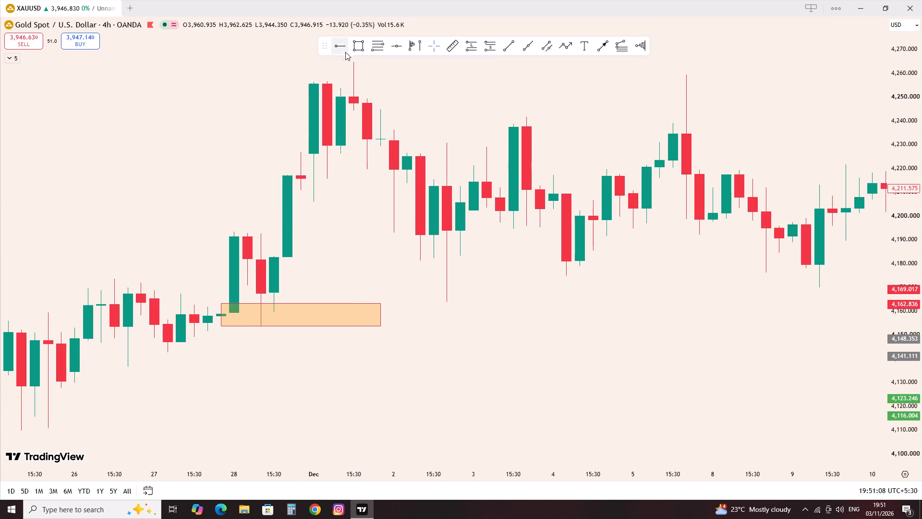
click(352, 49)
click(276, 252)
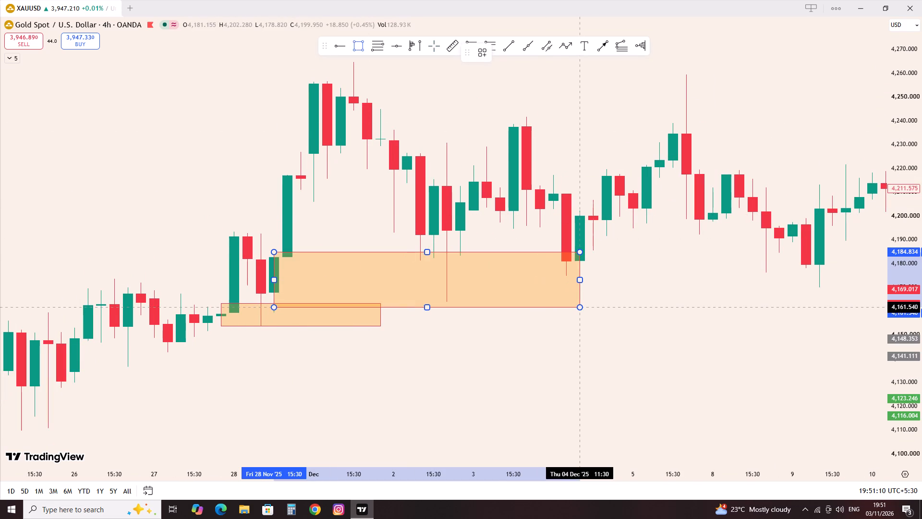
click(596, 312)
click(568, 346)
Draw a rectangle zone at about 4,061.4–4,039.6 starting on 24 November 2025 and stretch it to 2 December.
scroll(580, 371, down, 5)
drag(723, 333, 652, 348)
drag(323, 318, 544, 354)
scroll(559, 326, up, 3)
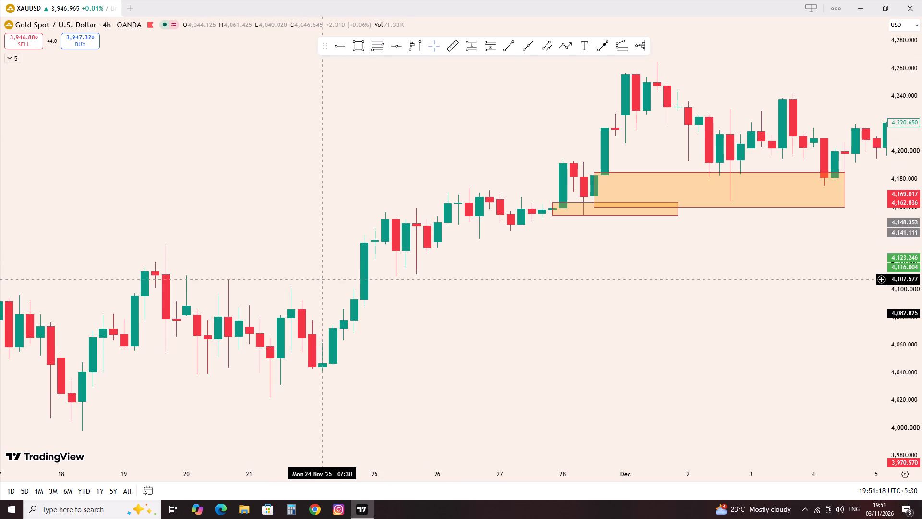
click(357, 53)
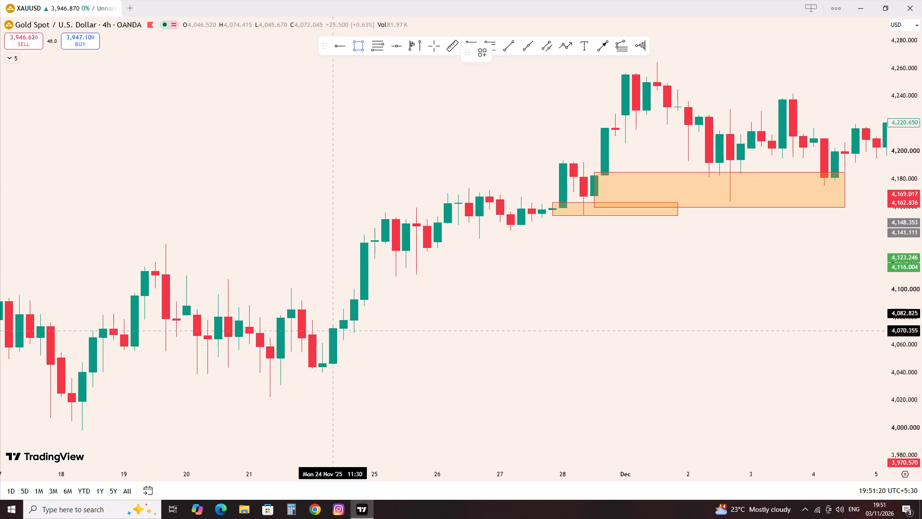
click(321, 373)
click(340, 341)
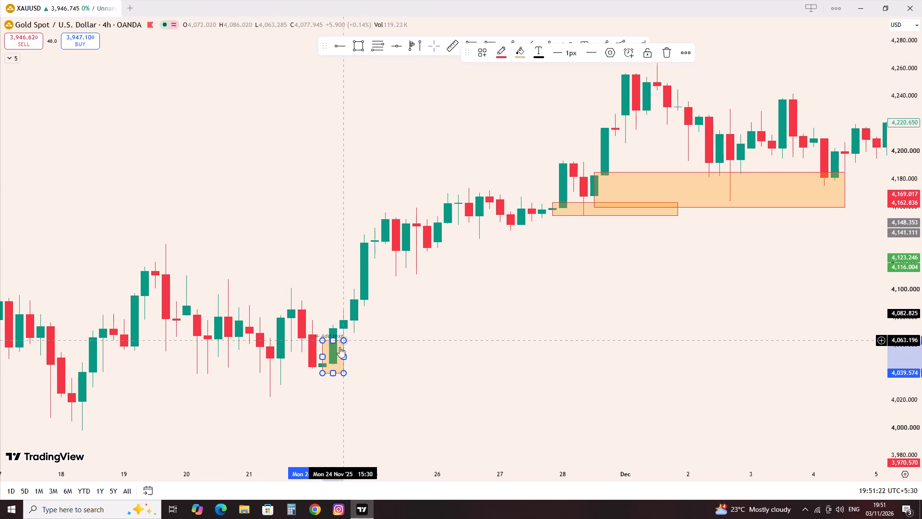
click(434, 357)
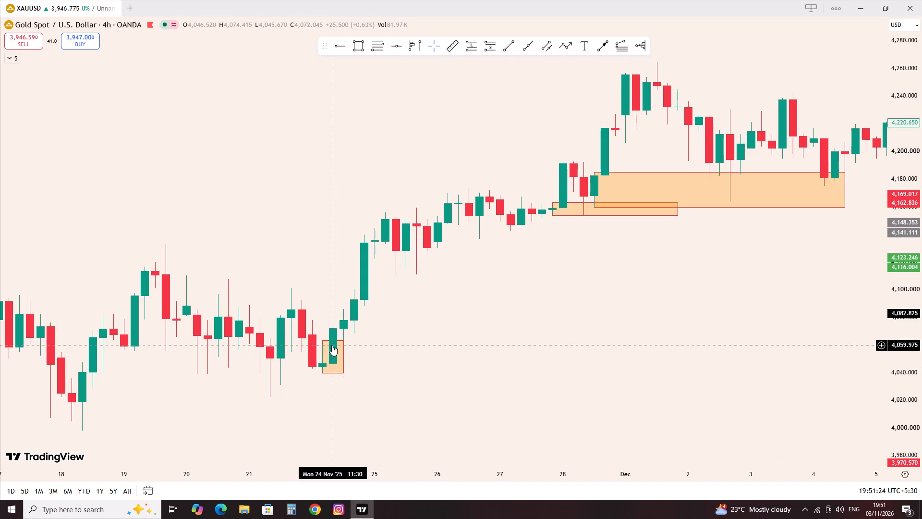
drag(321, 342, 320, 349)
click(321, 316)
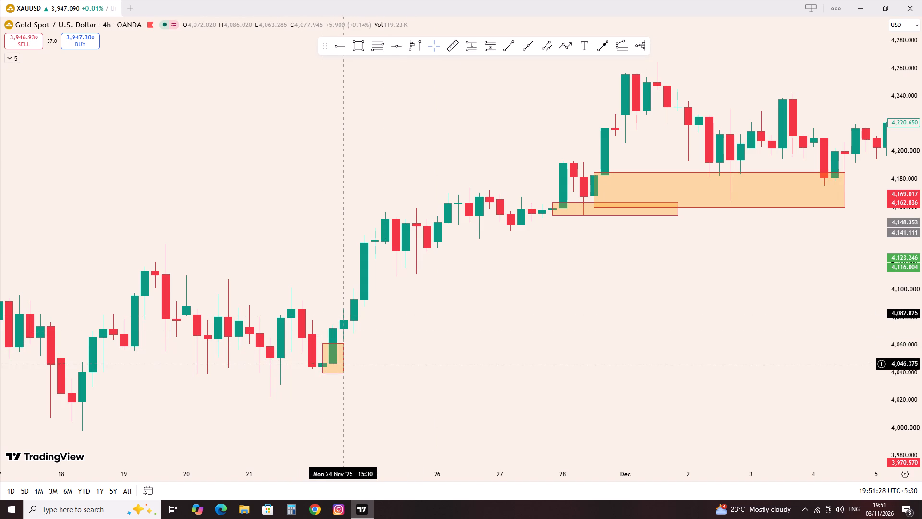
drag(346, 360, 710, 398)
click(710, 397)
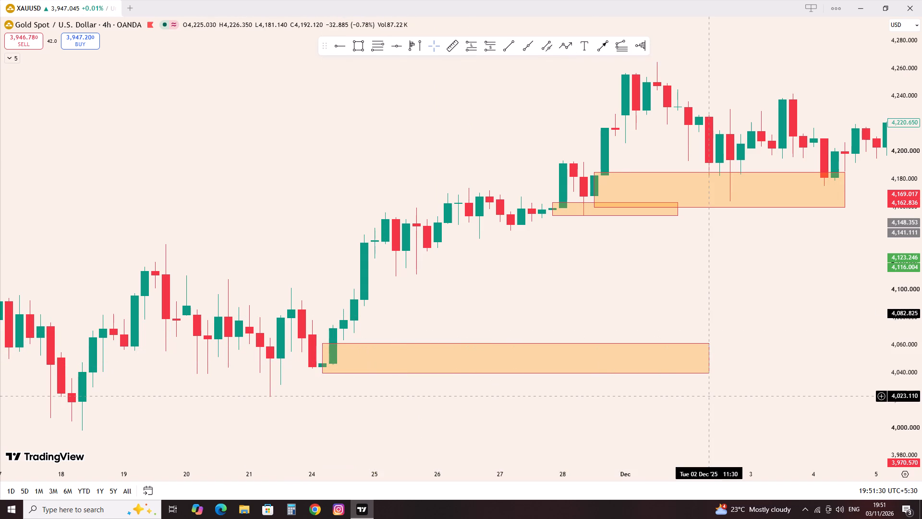
Extend the zone starting 24 November 2025 to about 15 July 2026, with its lower edge at about 4,028.
scroll(709, 405, down, 14)
drag(817, 375, 606, 368)
scroll(532, 349, down, 17)
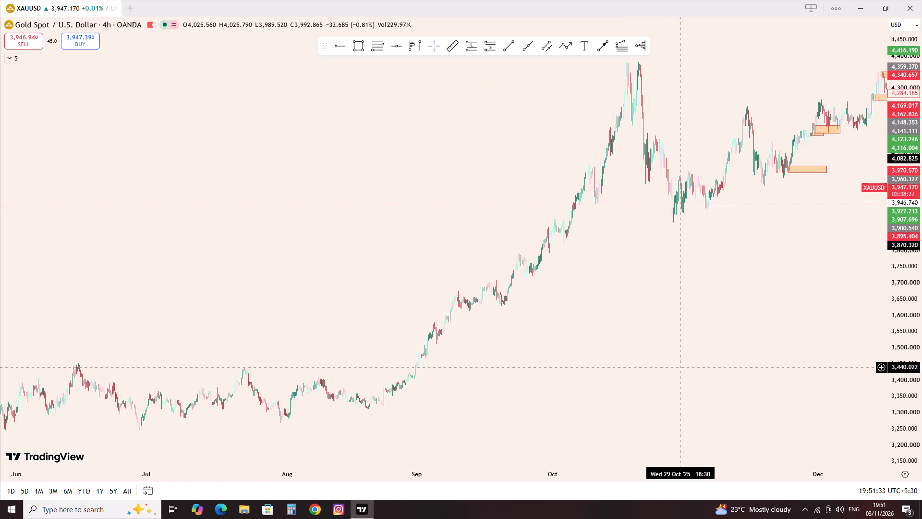
drag(813, 293, 196, 390)
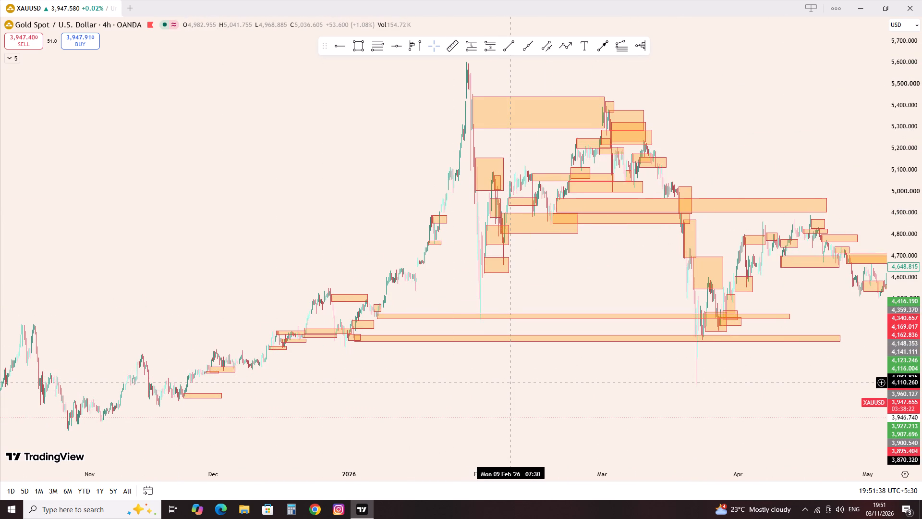
drag(561, 385, 348, 413)
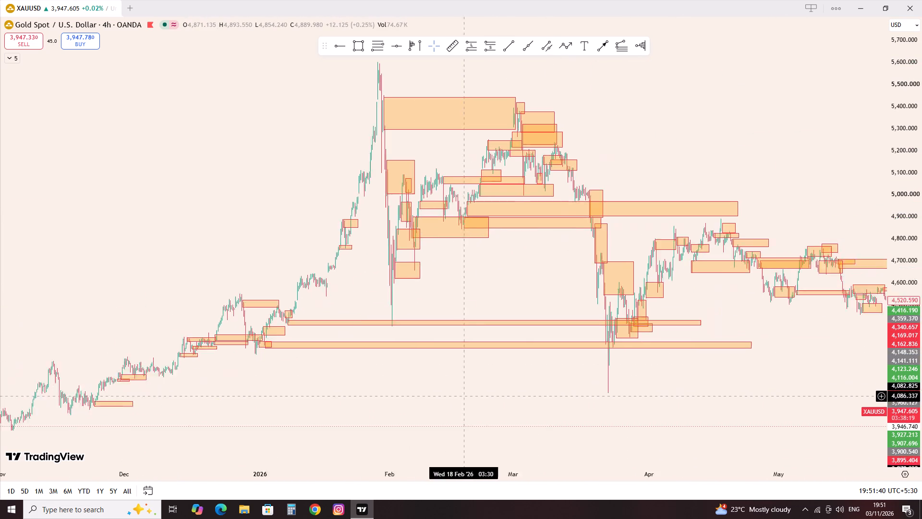
drag(348, 413, 152, 385)
scroll(284, 365, down, 7)
drag(624, 408, 531, 413)
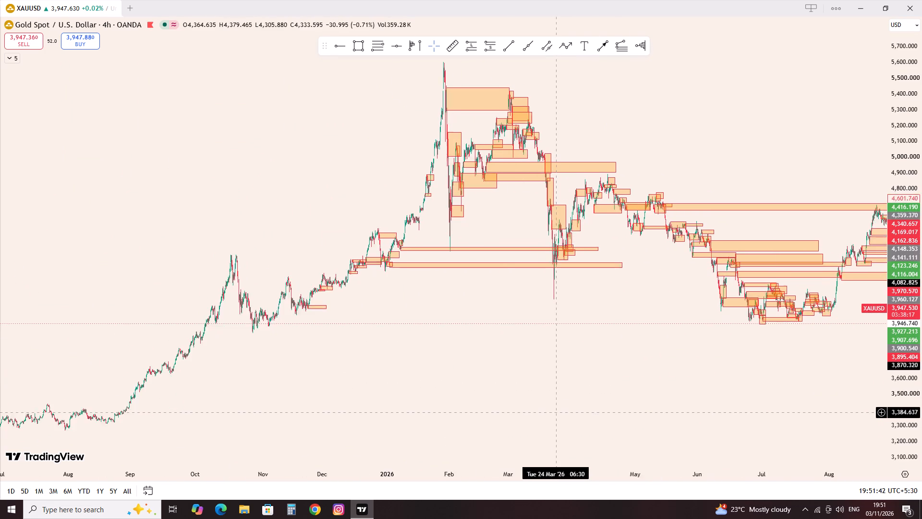
drag(531, 413, 434, 413)
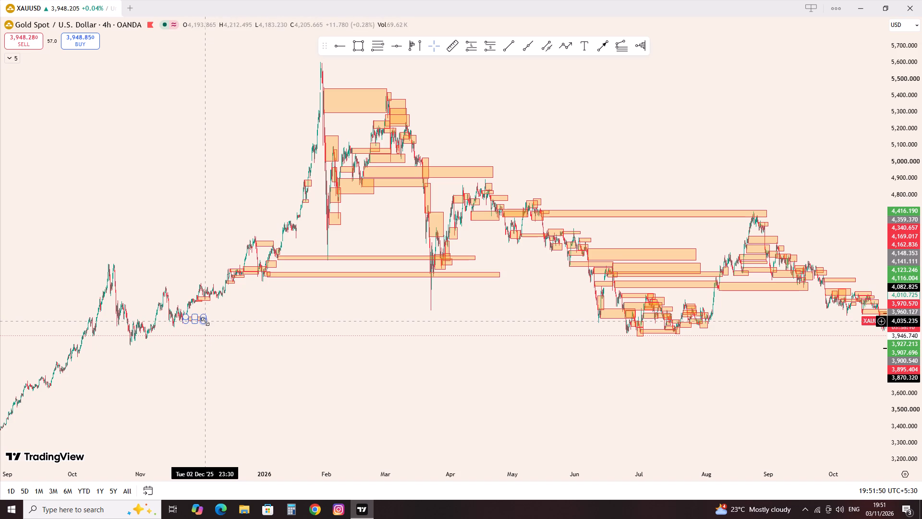
drag(206, 322, 214, 322)
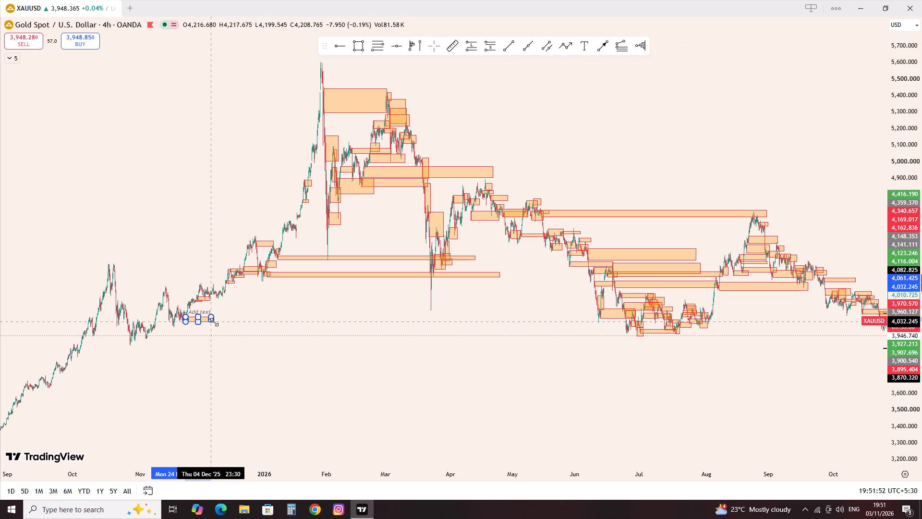
drag(214, 322, 669, 319)
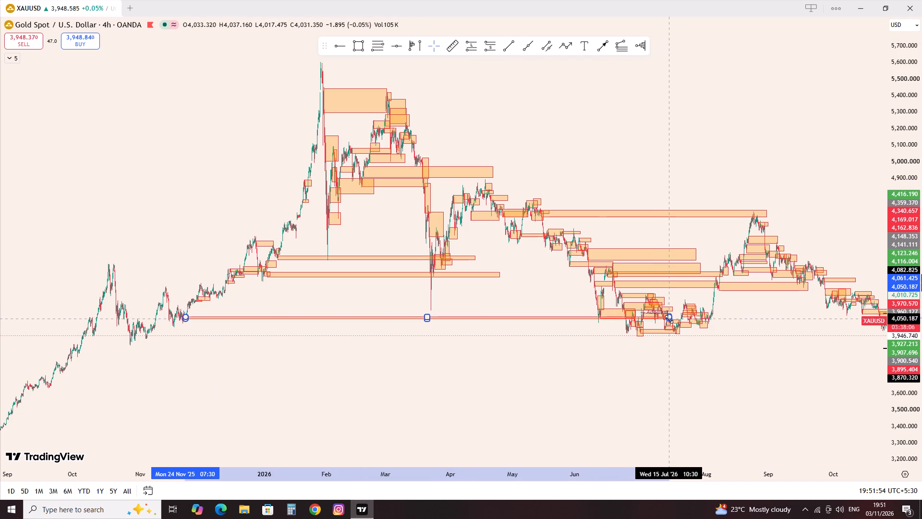
drag(669, 319, 668, 322)
click(542, 378)
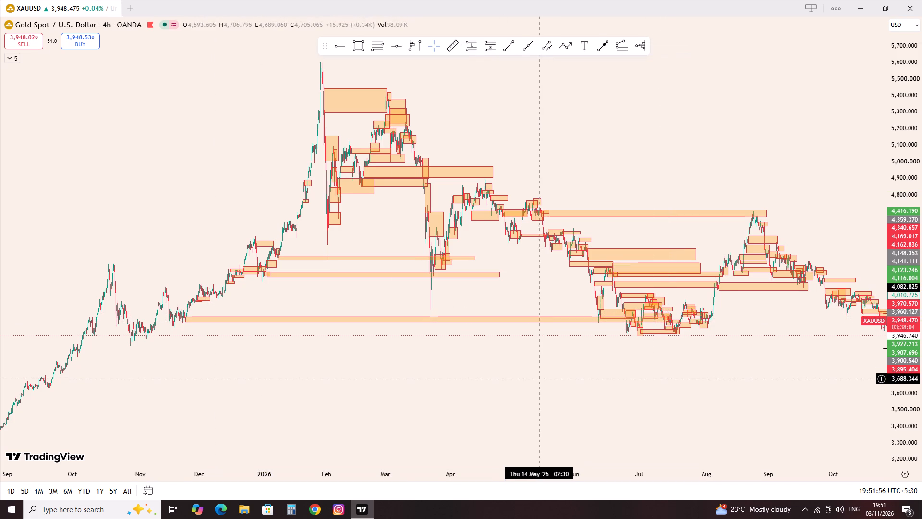
Reset the chart view and look over the marked order block zones and the unmarked 2025 price history.
scroll(539, 380, up, 13)
drag(372, 419, 889, 446)
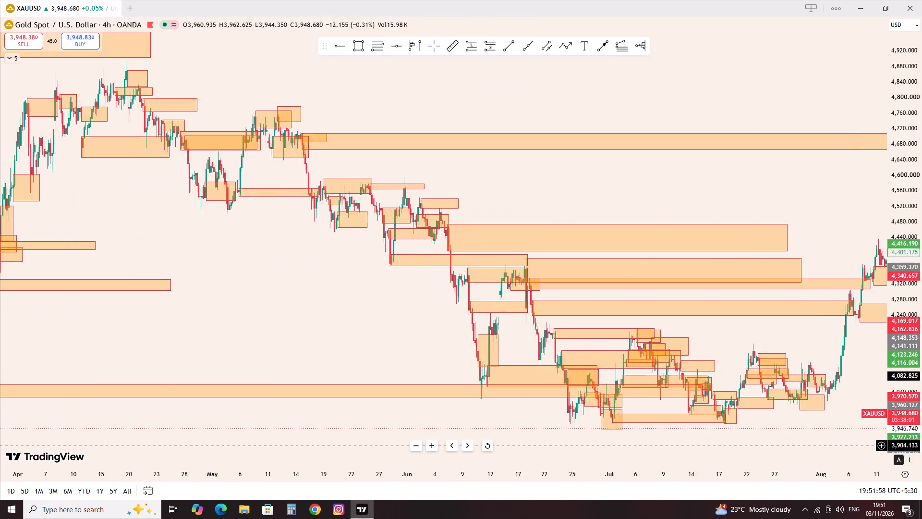
scroll(761, 452, up, 7)
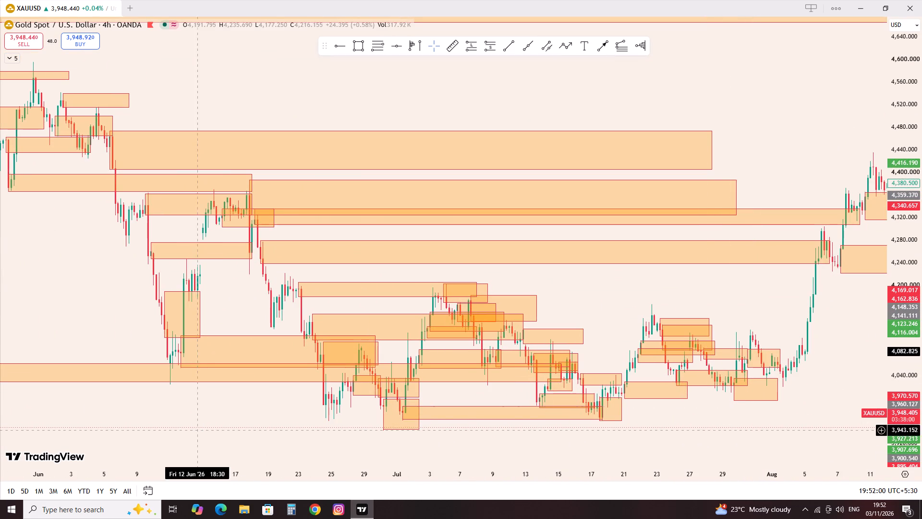
right_click(134, 402)
click(163, 245)
scroll(172, 324, down, 8)
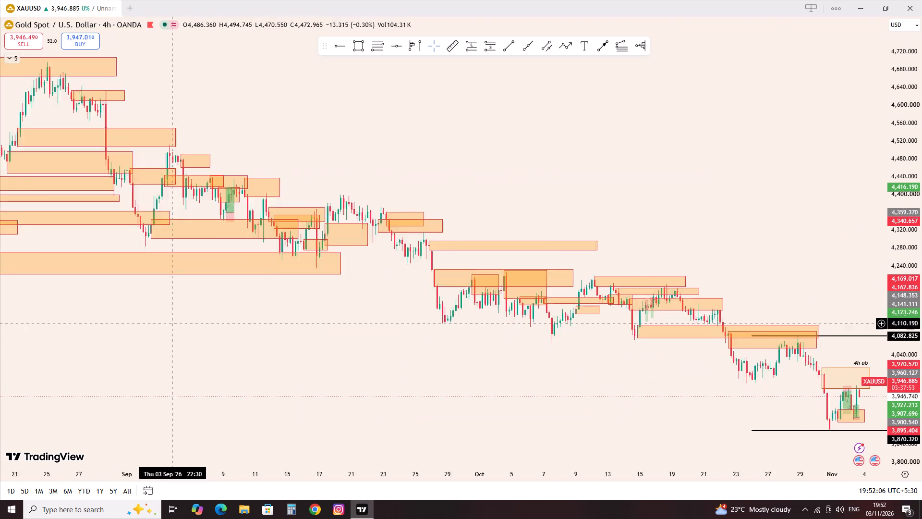
scroll(232, 367, down, 10)
scroll(263, 408, down, 17)
drag(208, 375, 448, 358)
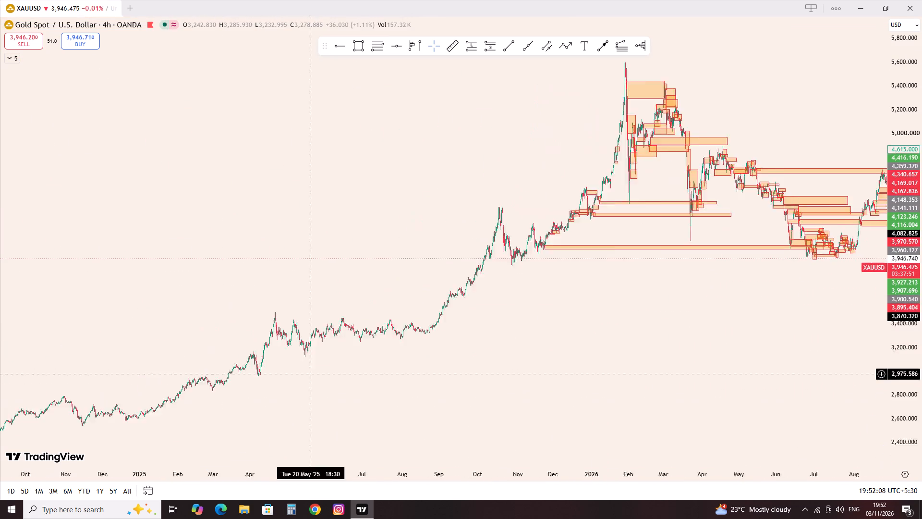
drag(448, 358, 605, 377)
scroll(564, 357, up, 7)
drag(773, 310, 268, 353)
drag(750, 384, 608, 393)
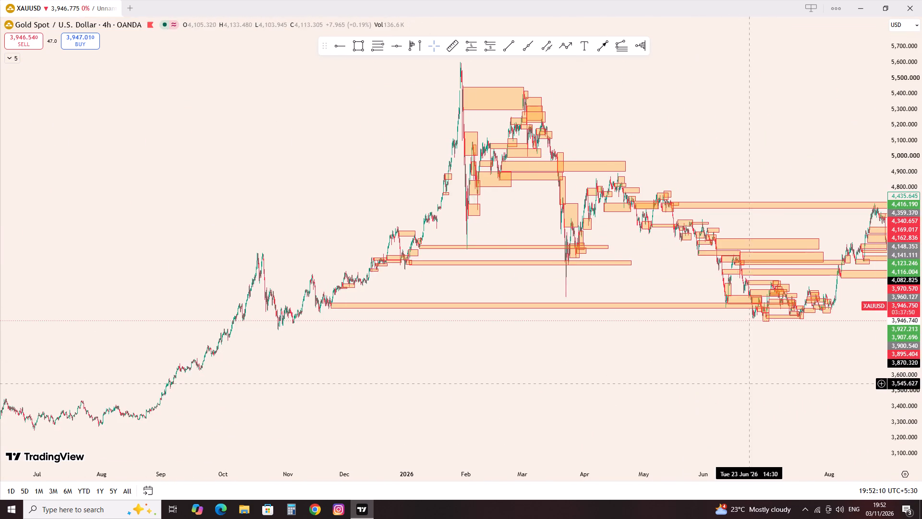
drag(608, 393, 272, 397)
drag(271, 397, 421, 402)
drag(447, 440, 609, 441)
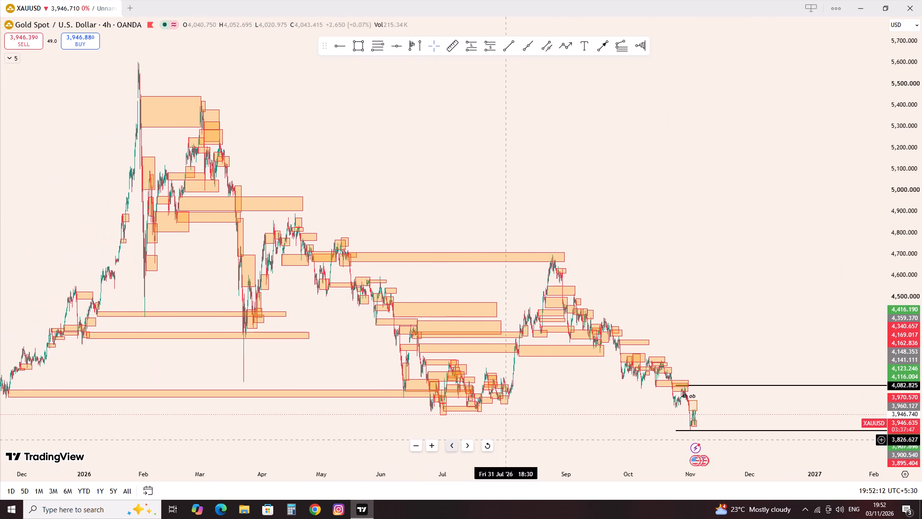
drag(609, 441, 666, 441)
drag(341, 450, 676, 425)
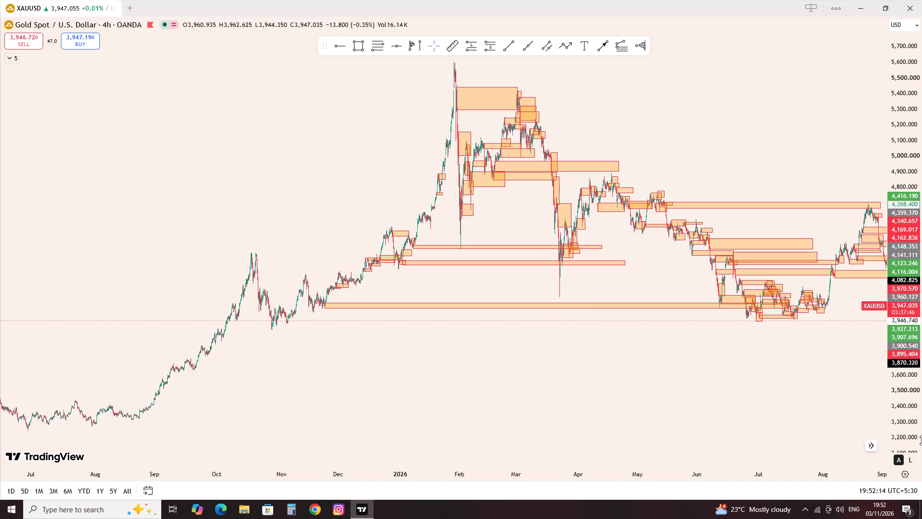
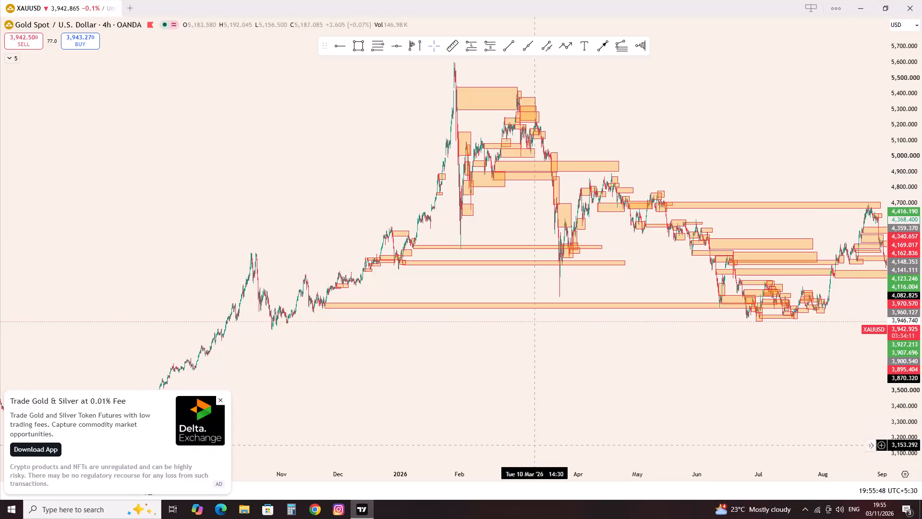
Dismiss the advertisement and look over the unmarked XAUUSD history back to early 2023 and the marked order block zones through November 2026.
click(219, 400)
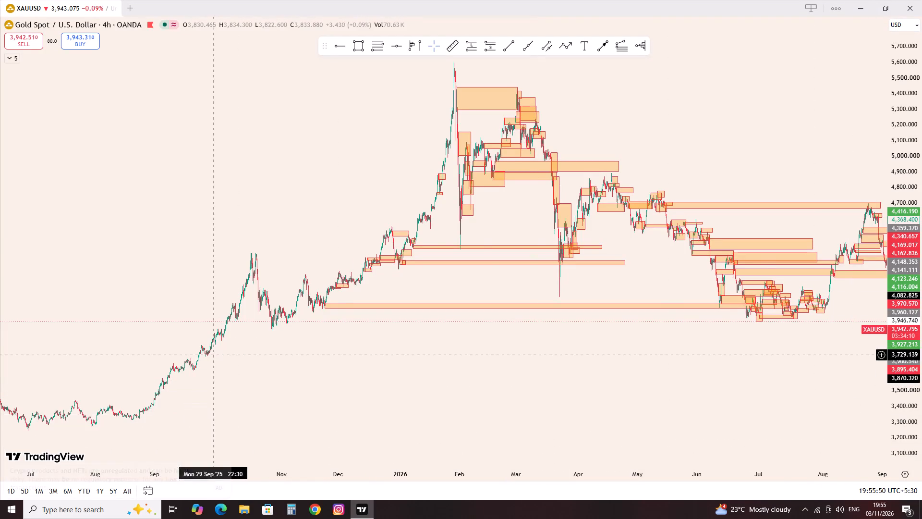
drag(203, 338, 654, 382)
scroll(662, 383, up, 15)
drag(270, 360, 551, 408)
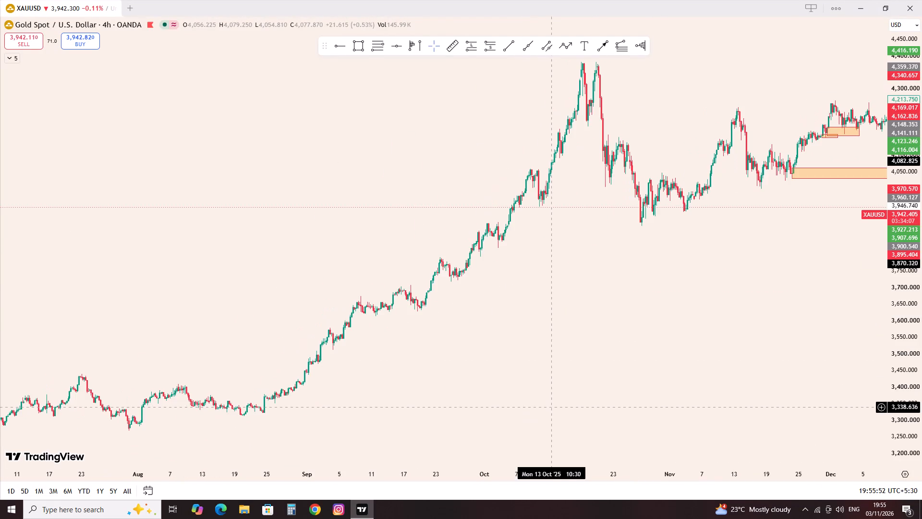
scroll(552, 408, down, 12)
scroll(552, 408, up, 1)
scroll(552, 408, down, 17)
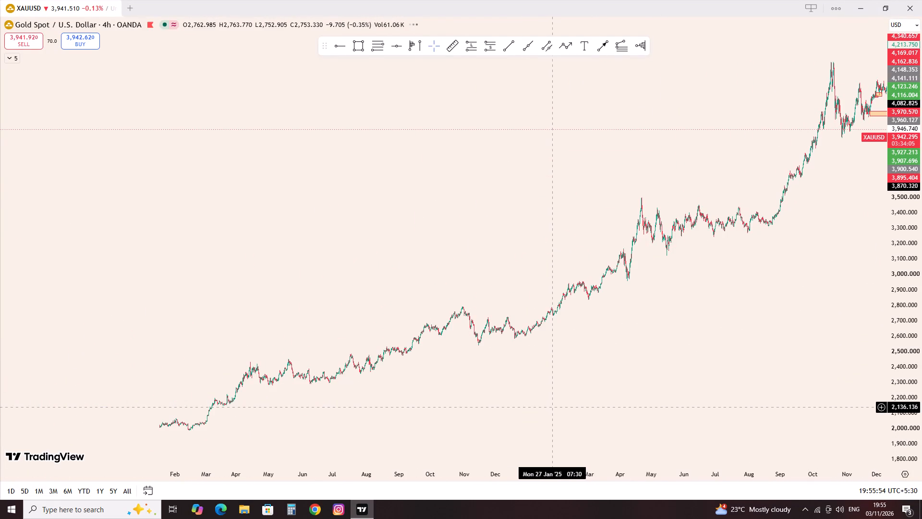
scroll(552, 408, down, 7)
drag(130, 350, 411, 348)
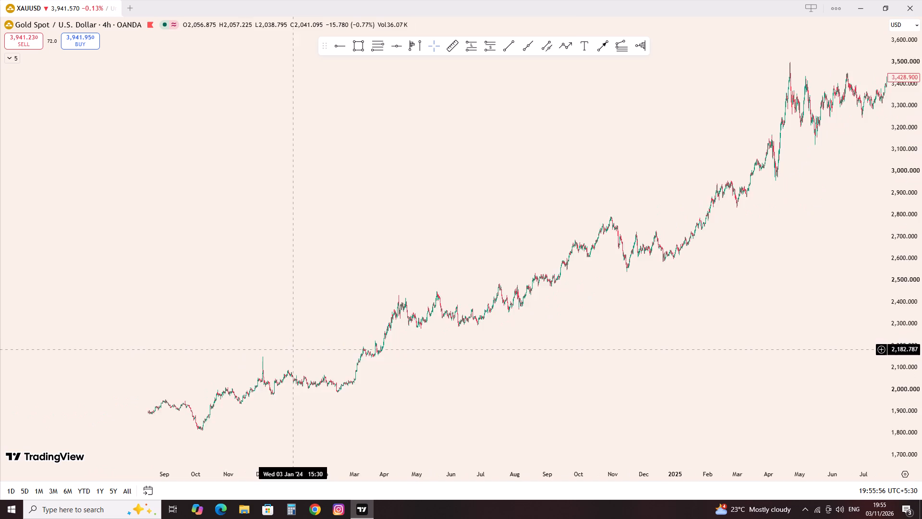
drag(411, 348, 564, 327)
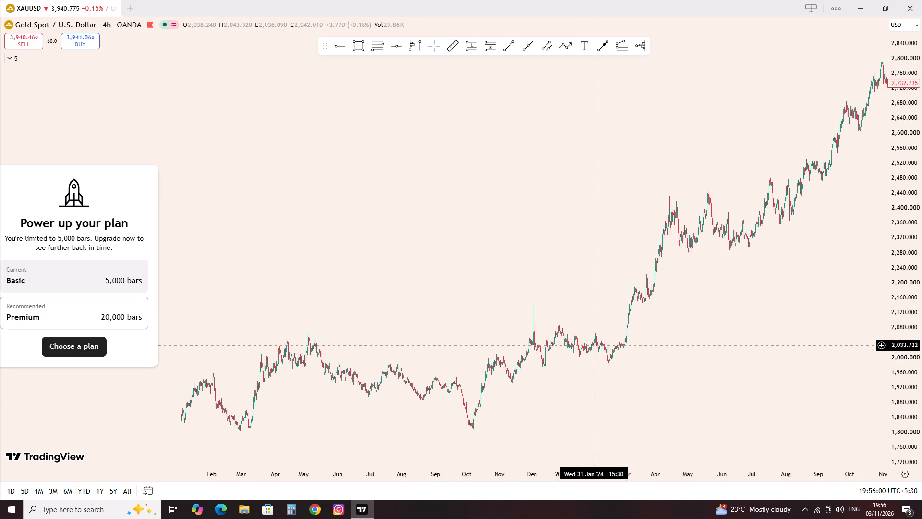
drag(750, 385, 308, 412)
drag(688, 416, 184, 417)
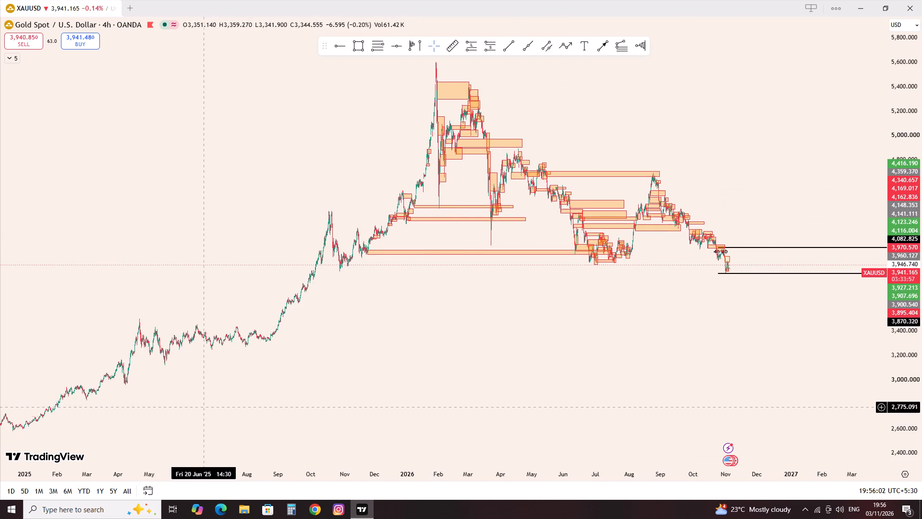
scroll(468, 352, up, 5)
scroll(283, 334, up, 4)
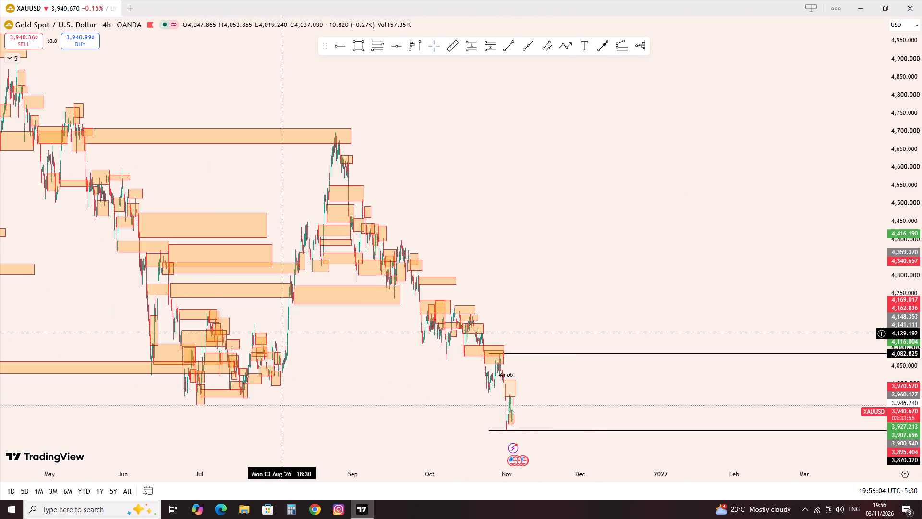
drag(78, 334, 702, 314)
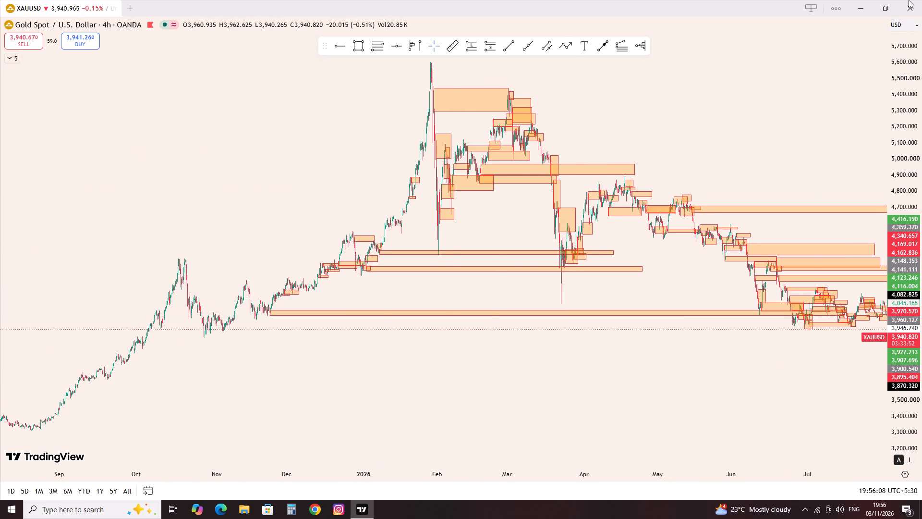
Minimize the chart window to the desktop and open the Windows power options.
click(871, 0)
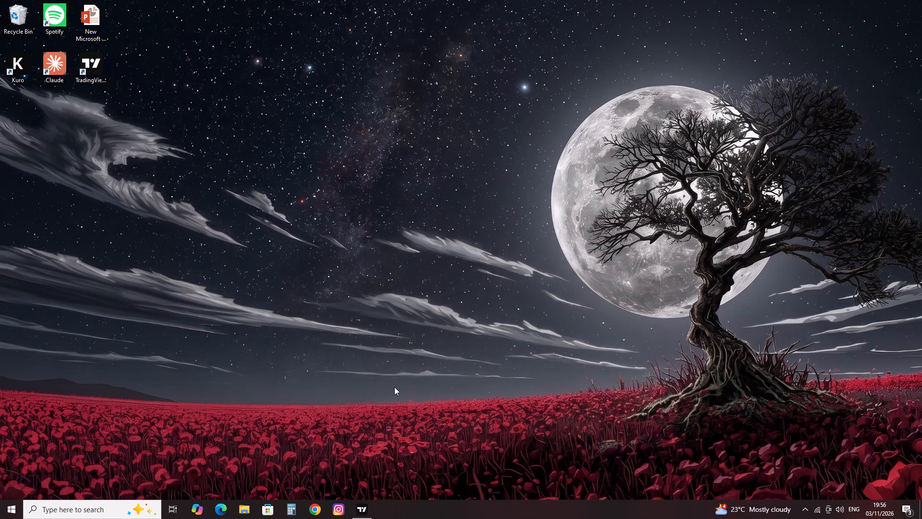
click(6, 518)
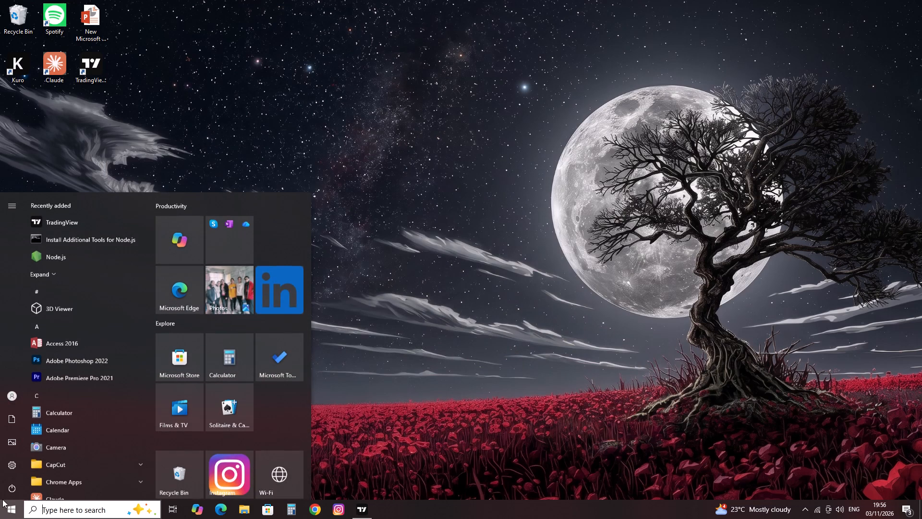
click(4, 493)
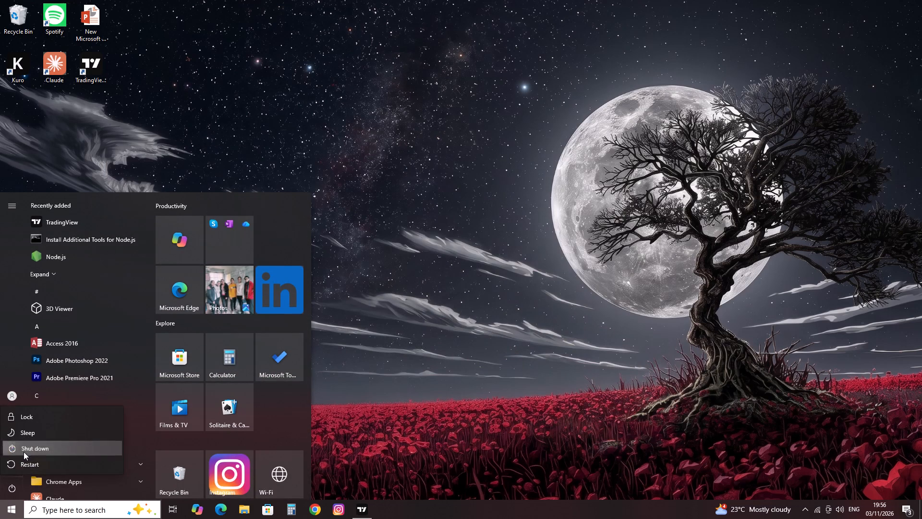